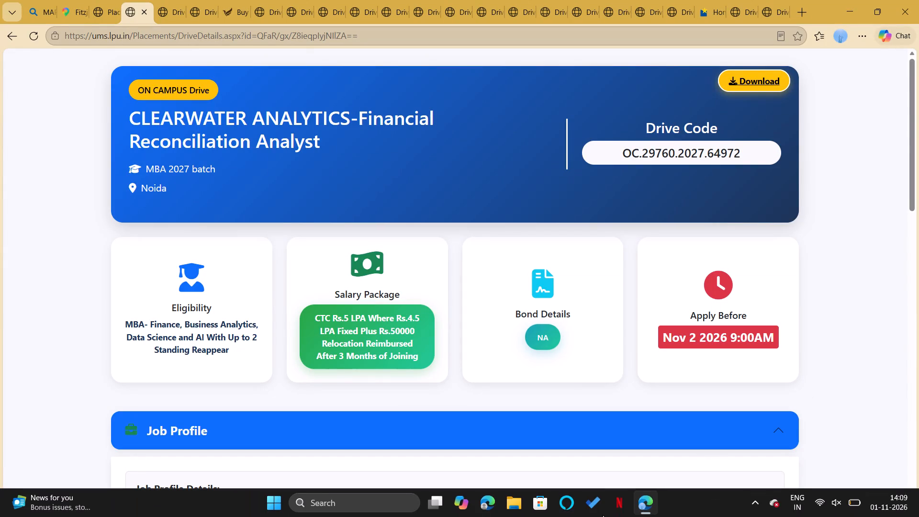
Switch to Excel and create a new blank workbook.
{"action": "left_click", "coordinate": [385, 508]}
{"action": "type", "text": "ex"}
{"action": "key", "text": "Return"}
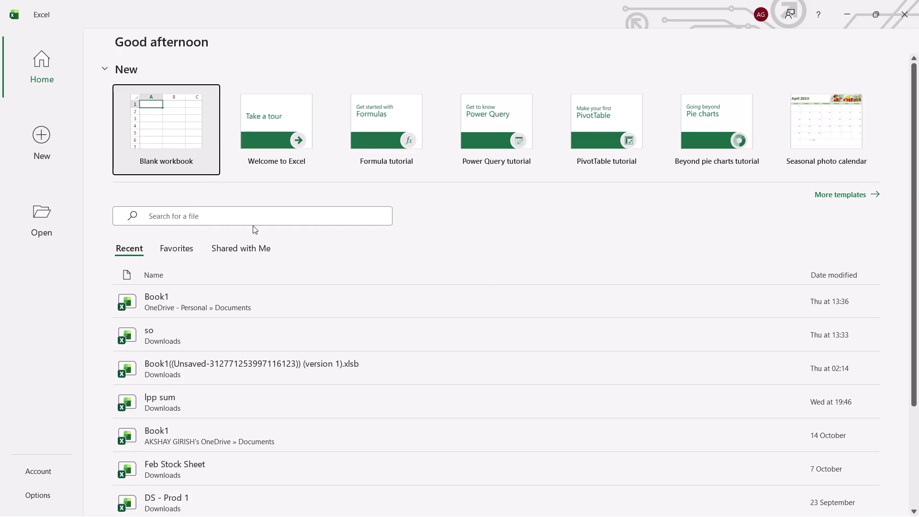
{"action": "left_click", "coordinate": [189, 145]}
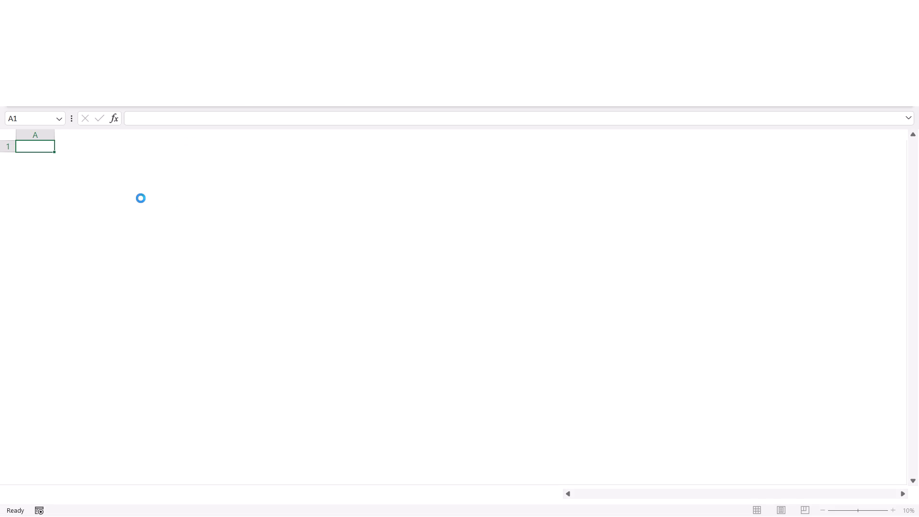
Enter the heading KALPA in C3, with 7 in C4 and 5000 in D4 below it.
{"action": "left_click", "coordinate": [102, 168]}
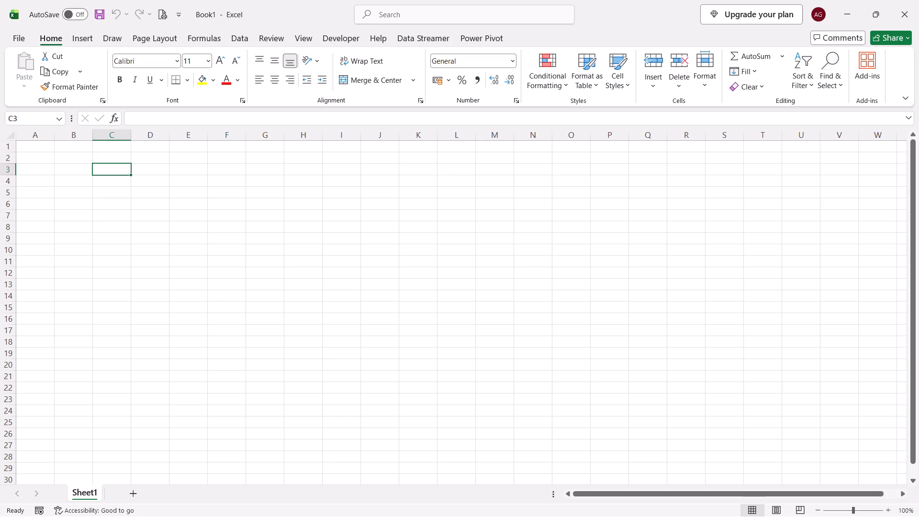
{"action": "key", "text": "Return"}
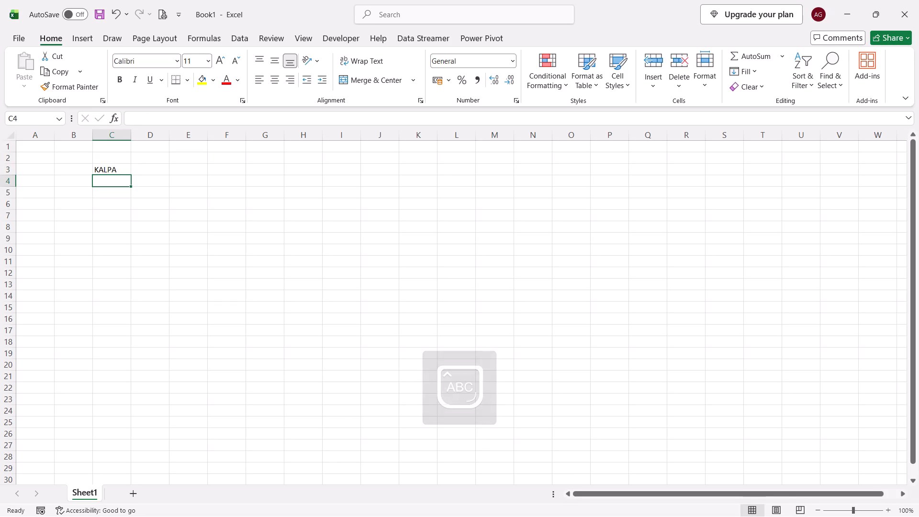
{"action": "key", "text": "7"}
{"action": "key", "text": "Right"}
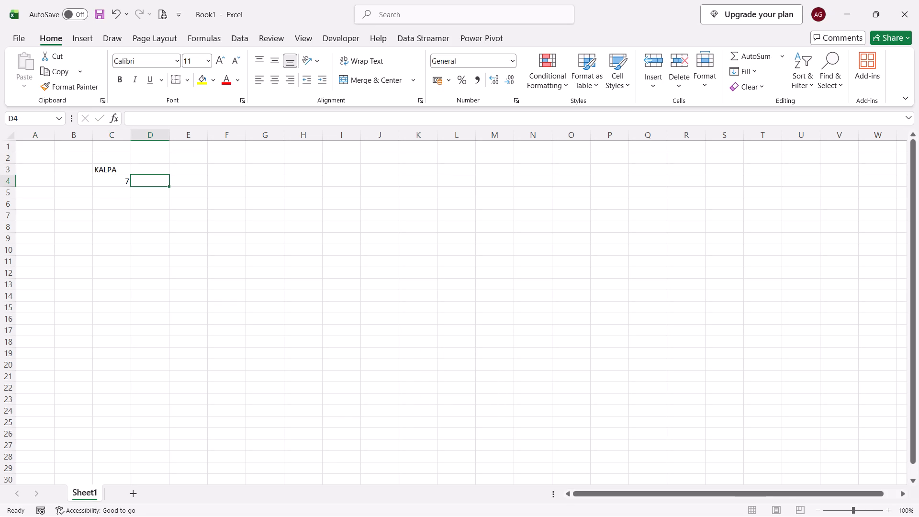
{"action": "type", "text": "5000"}
{"action": "key", "text": "Right"}
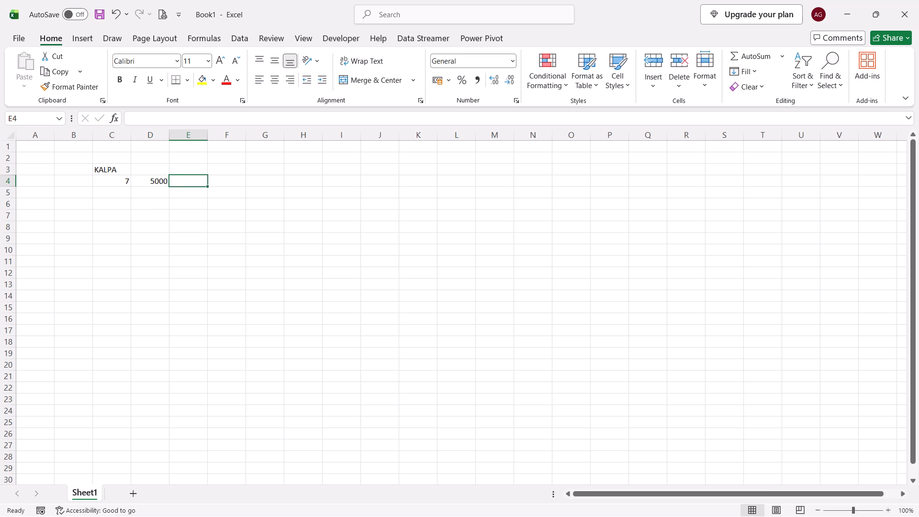
Enter a formula in E4 that multiplies D4 by C4.
{"action": "key", "text": "equal"}
{"action": "left_click", "coordinate": [162, 183]}
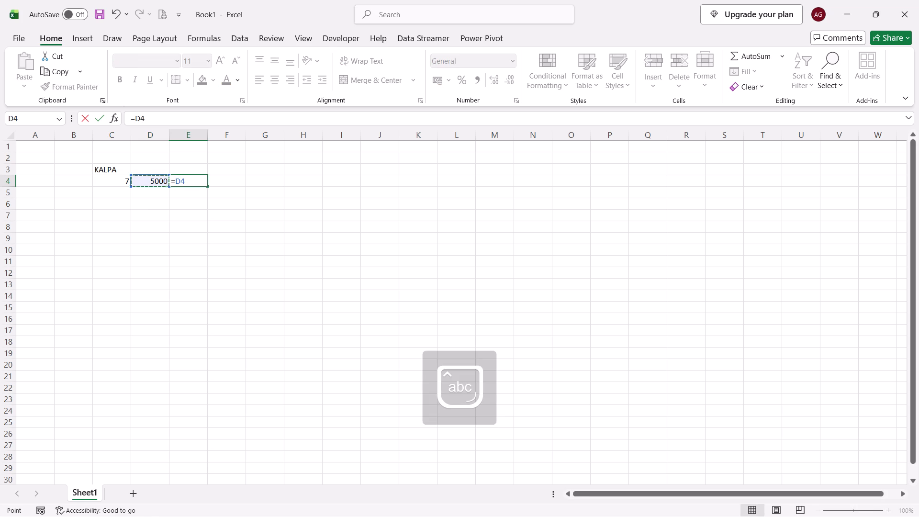
{"action": "key", "text": "shift+asterisk"}
{"action": "left_click", "coordinate": [117, 184]}
{"action": "key", "text": "Return"}
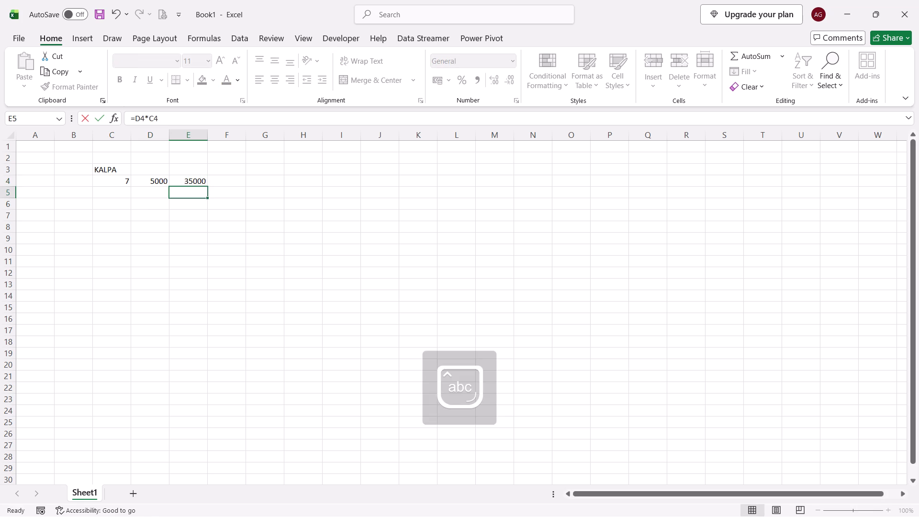
Enter the heading "Total Est" in E3 above the calculated amount.
{"action": "left_click", "coordinate": [192, 171]}
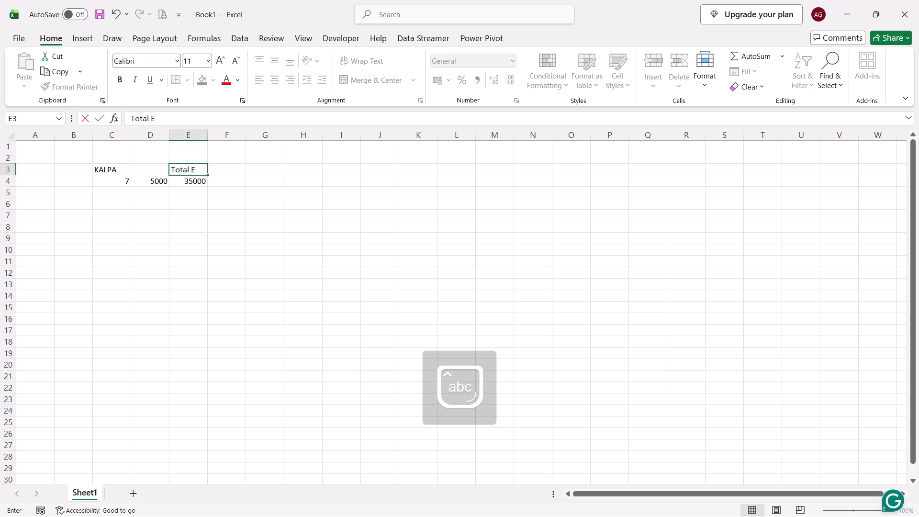
{"action": "key", "text": "Return"}
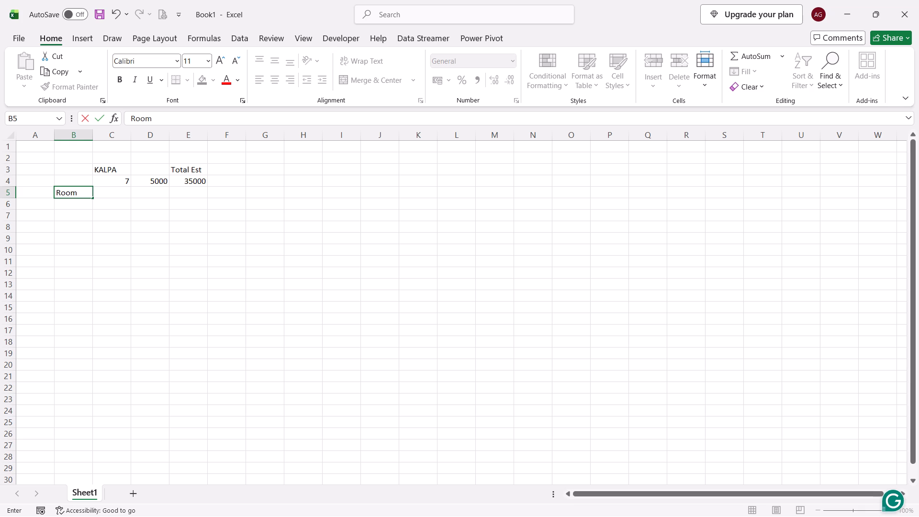
Add a Room row in row 5, labelled in B5, with 3 in C5 and 1100 in D5.
{"action": "key", "text": "Right"}
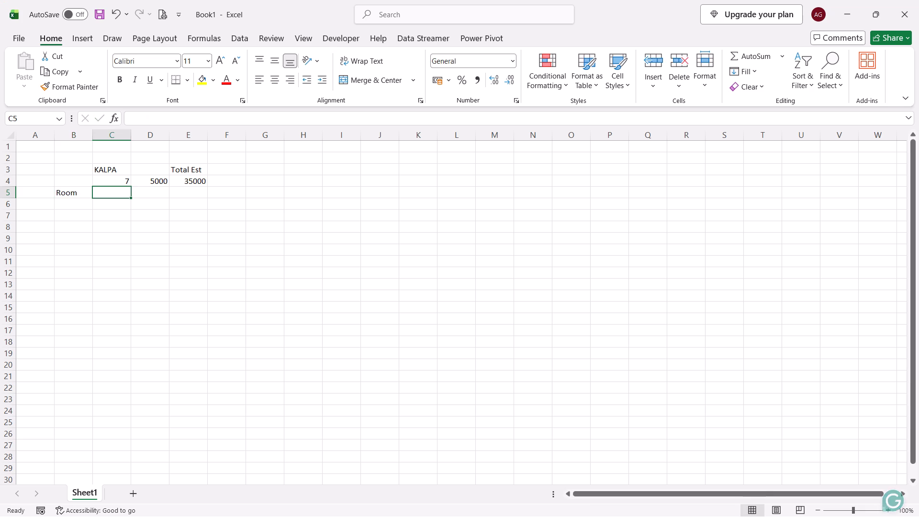
{"action": "key", "text": "3"}
{"action": "key", "text": "Right"}
{"action": "type", "text": "1100"}
{"action": "key", "text": "Right"}
Enter a formula in E5 that multiplies D5 by C5 for the Room row.
{"action": "key", "text": "minus"}
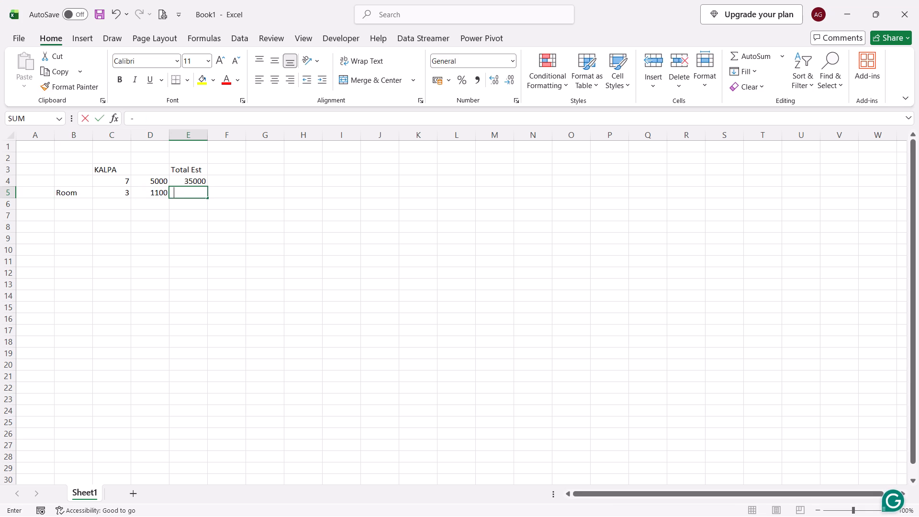
{"action": "key", "text": "BackSpace"}
{"action": "key", "text": "equal"}
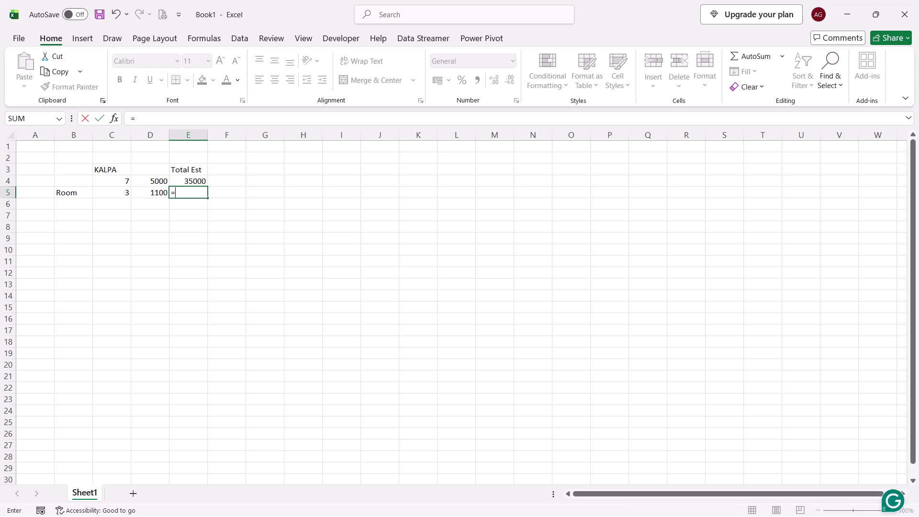
{"action": "left_click", "coordinate": [156, 194]}
{"action": "key", "text": "shift+asterisk"}
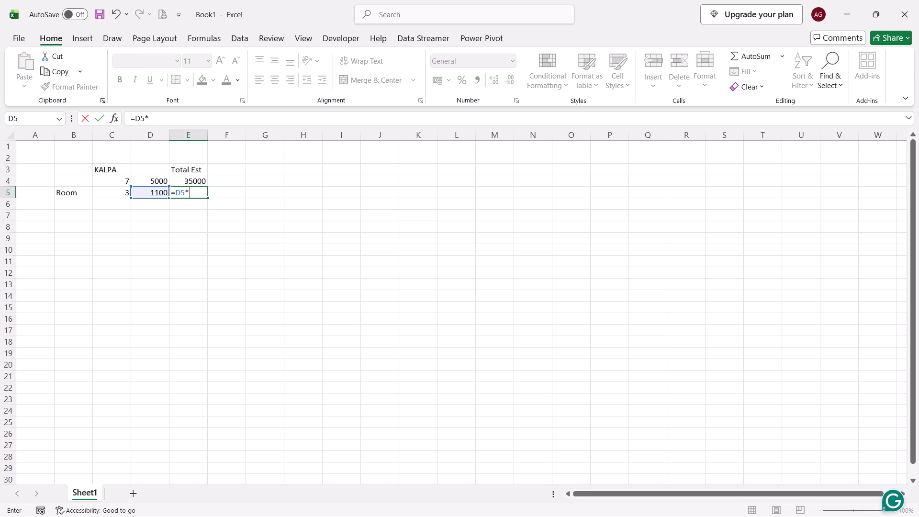
{"action": "left_click", "coordinate": [118, 194]}
{"action": "key", "text": "Return"}
Add the row labels Travel in B6 and JUC-CG in B7 beneath Room.
{"action": "left_click", "coordinate": [78, 203]}
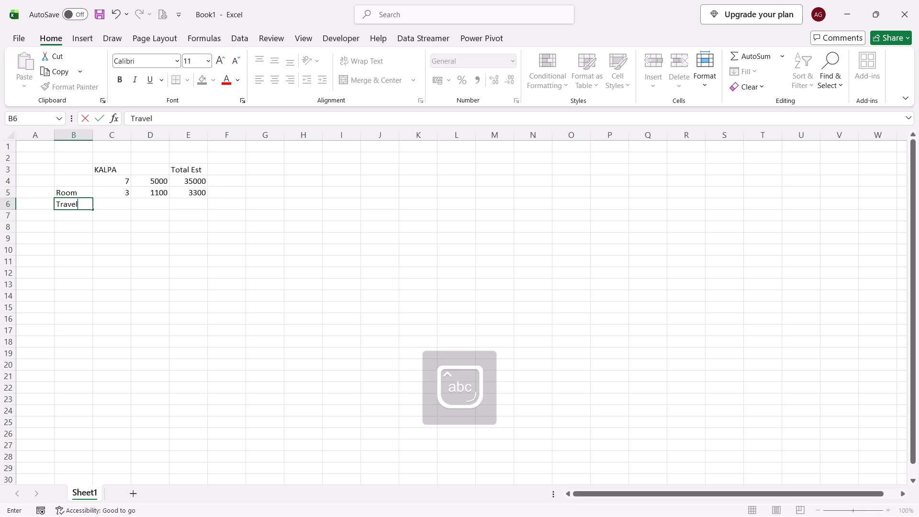
{"action": "key", "text": "Return"}
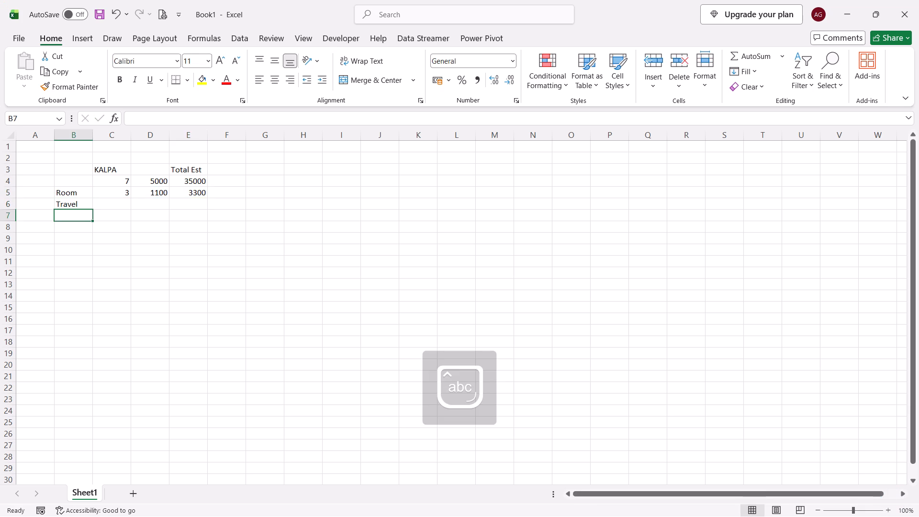
{"action": "type", "text": "JUC-"}
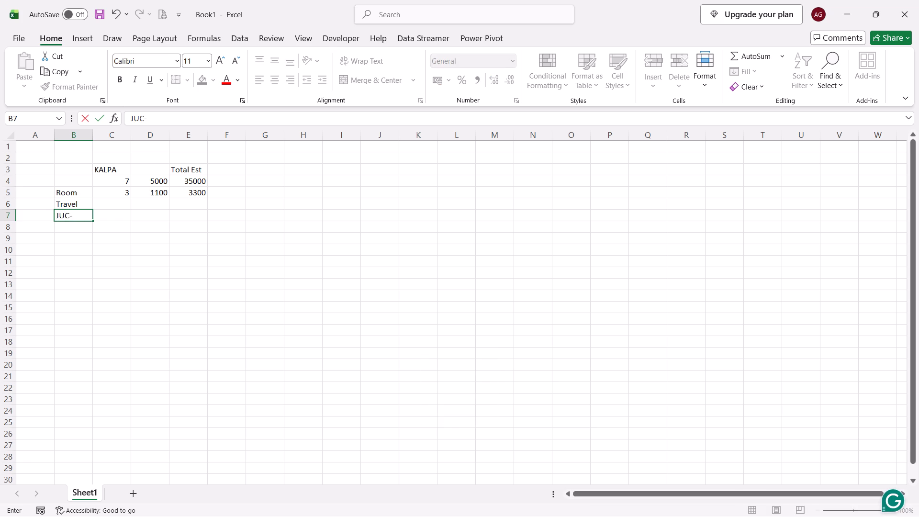
{"action": "type", "text": "CG"}
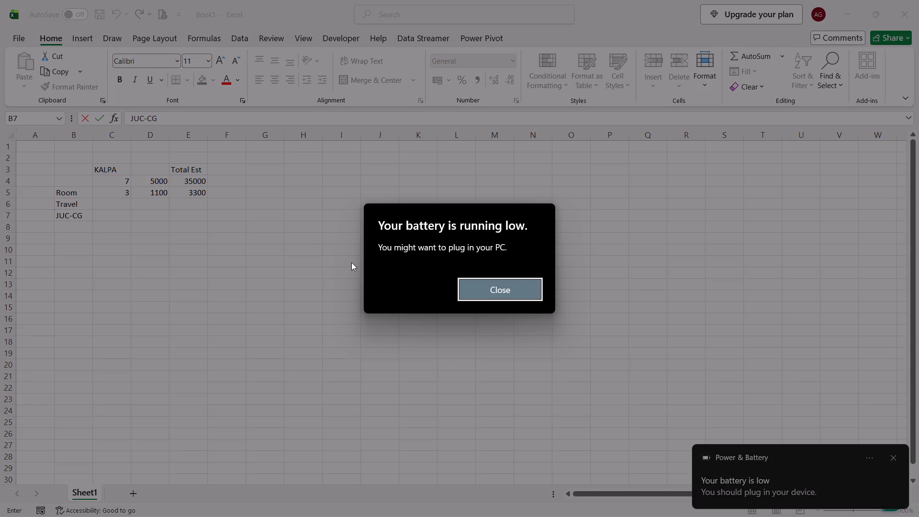
{"action": "left_click", "coordinate": [490, 282]}
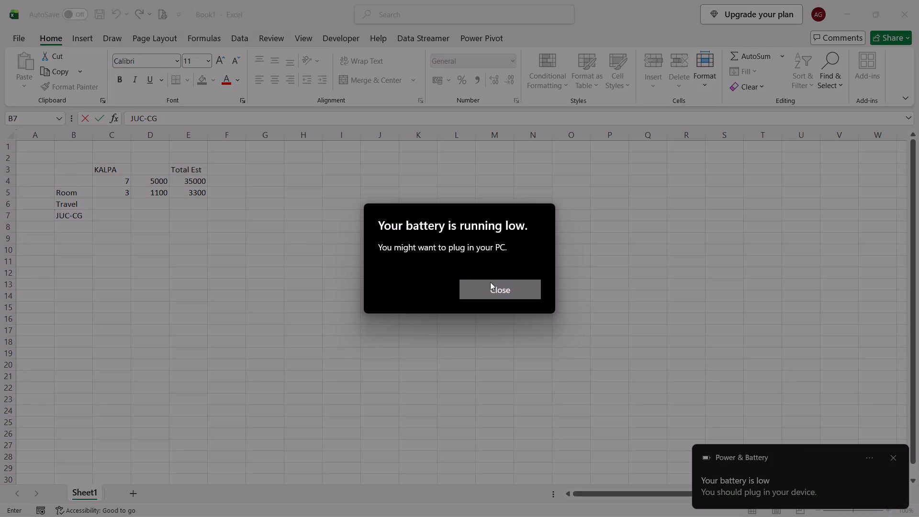
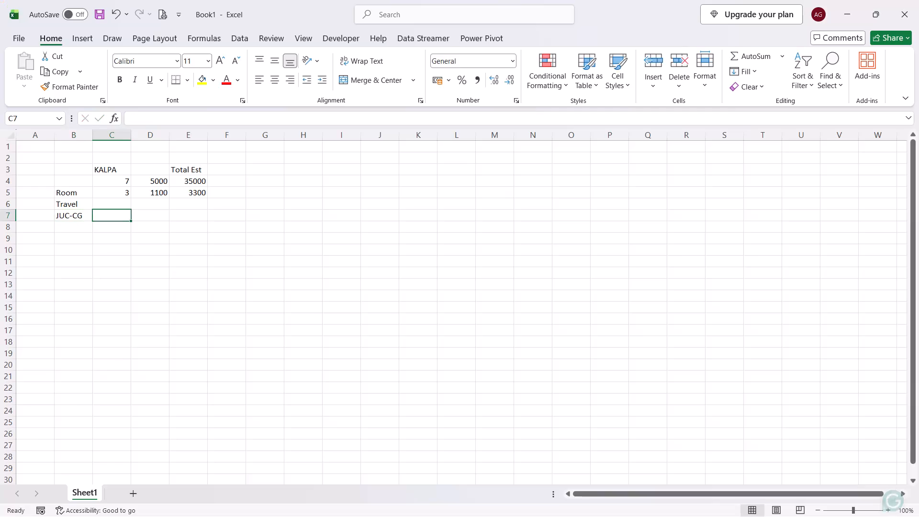
Enter the route label CG-SHIMLA in B8 beneath JUC-CG.
{"action": "left_click", "coordinate": [76, 225]}
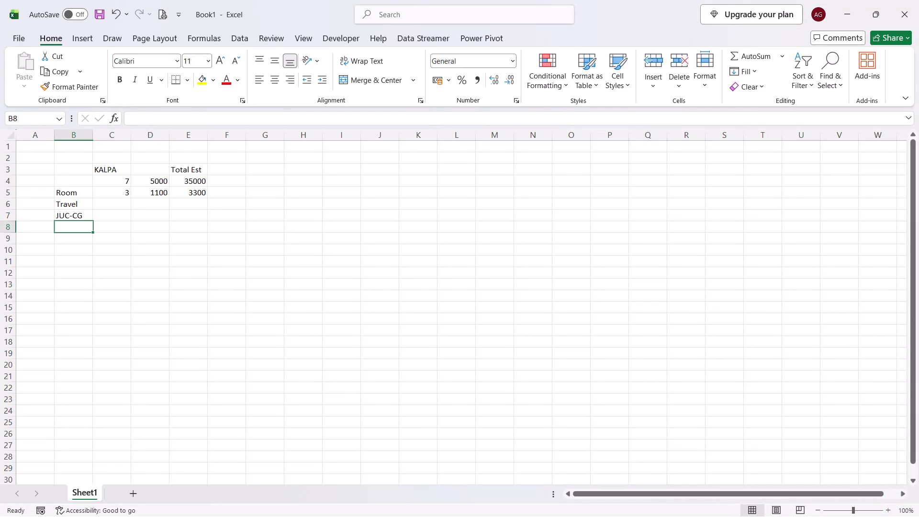
{"action": "type", "text": "CG"}
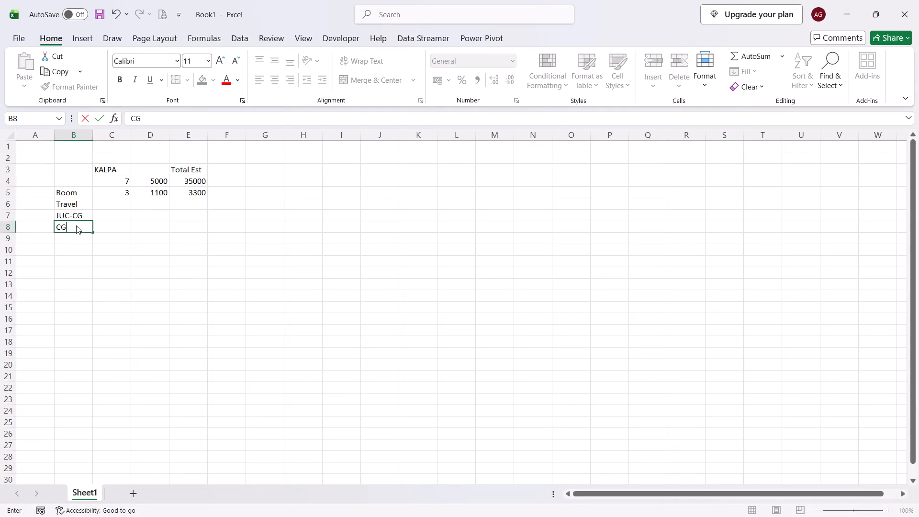
{"action": "key", "text": "minus"}
{"action": "type", "text": "SHIMLA"}
{"action": "key", "text": "Return"}
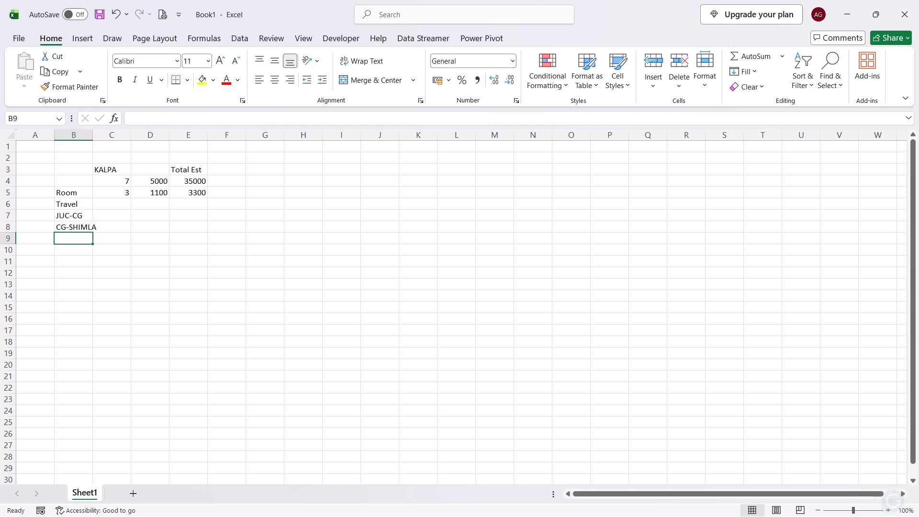
Add the route labels SHIMLA-RECKEONG-PEO in B9 and RECK-KALPA in B10.
{"action": "type", "text": "SHIMLA"}
{"action": "key", "text": "minus"}
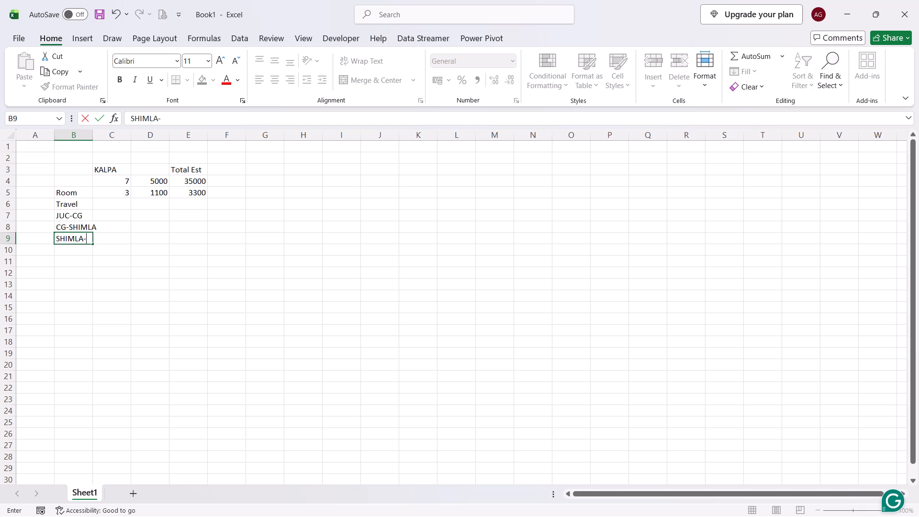
{"action": "type", "text": "KALPA"}
{"action": "key", "text": "BackSpace"}
{"action": "key", "text": "BackSpace"}
{"action": "key", "text": "BackSpace"}
{"action": "key", "text": "BackSpace"}
{"action": "key", "text": "BackSpace"}
{"action": "type", "text": "RECKEONG"}
{"action": "key", "text": "space"}
{"action": "key", "text": "BackSpace"}
{"action": "type", "text": "-PEO"}
{"action": "key", "text": "Return"}
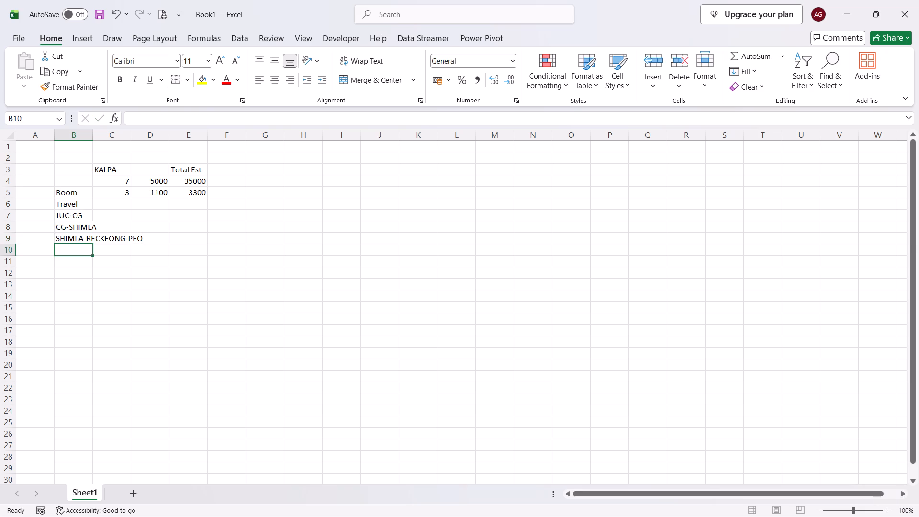
{"action": "type", "text": "RECK-KALPA"}
{"action": "key", "text": "Return"}
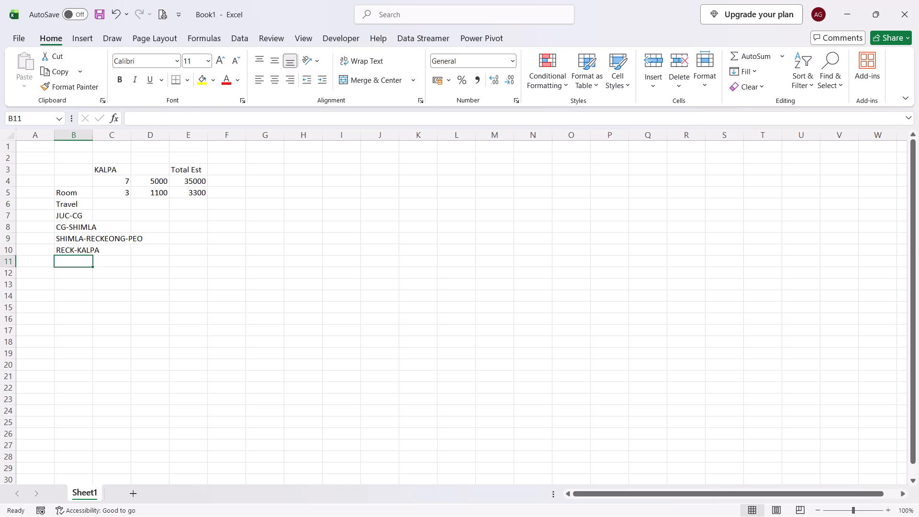
Autofit the width of column B to its longest route label.
{"action": "double_click", "coordinate": [92, 139]}
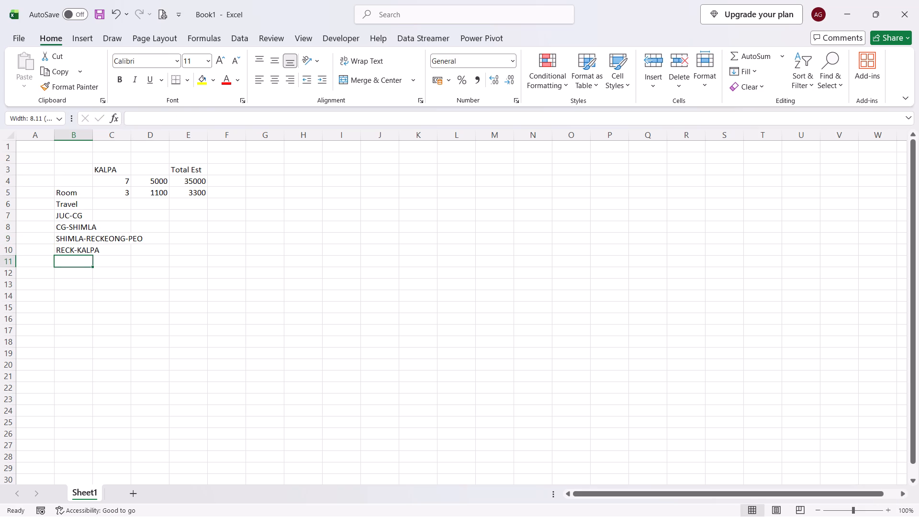
{"action": "double_click", "coordinate": [93, 128]}
Insert a blank cell at B6 above Travel, shifting the cells below it down.
{"action": "left_click", "coordinate": [74, 209]}
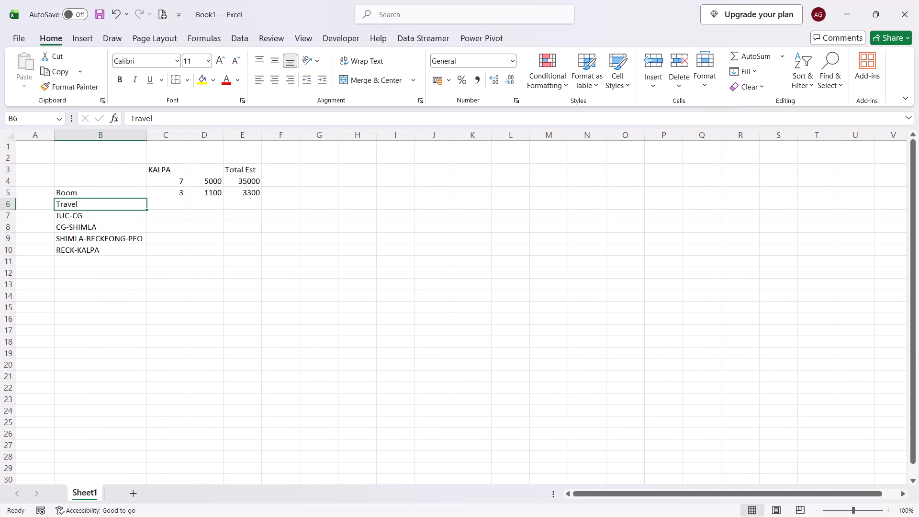
{"action": "right_click", "coordinate": [71, 207]}
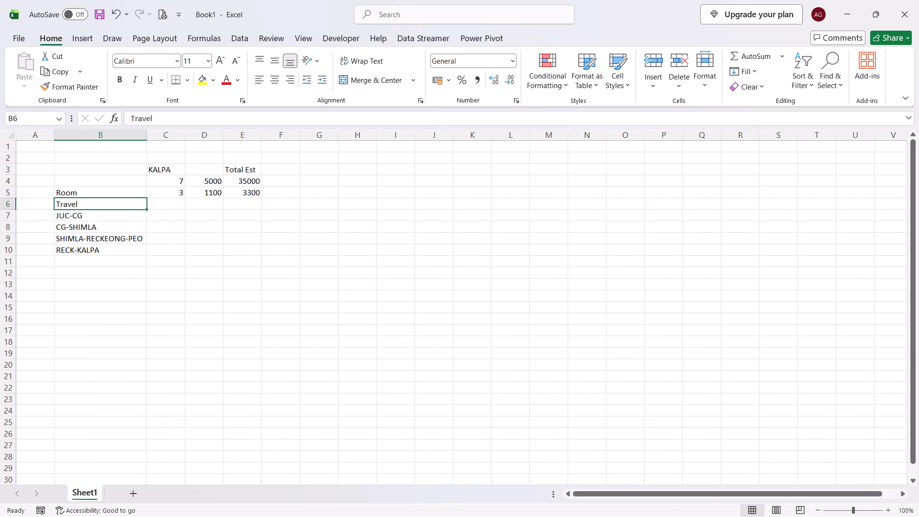
{"action": "right_click", "coordinate": [74, 205]}
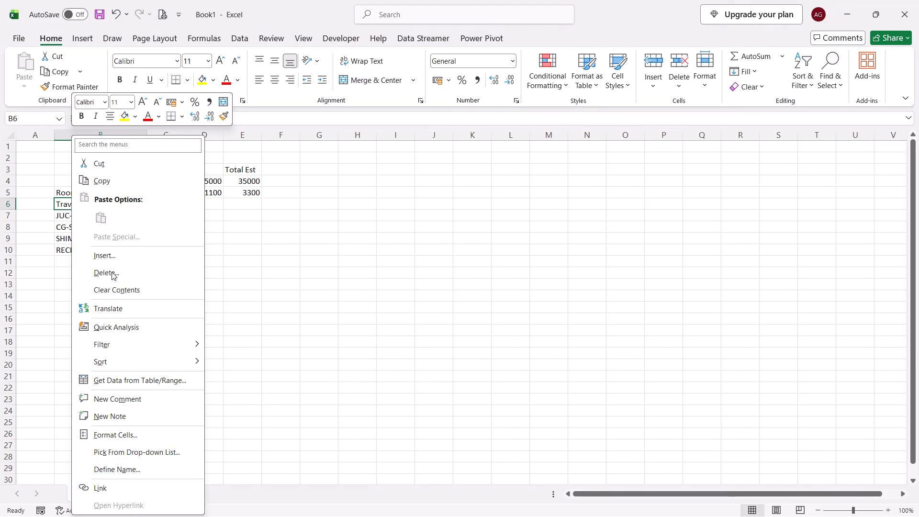
{"action": "left_click", "coordinate": [116, 258]}
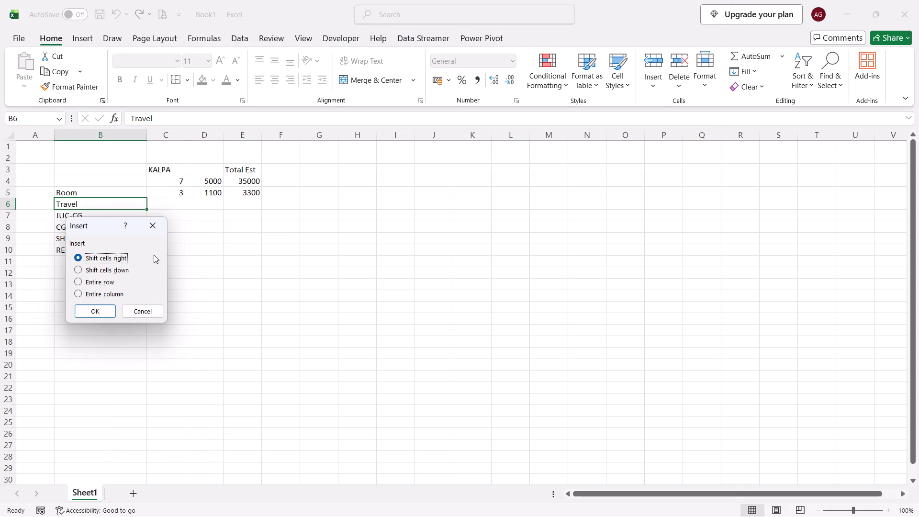
{"action": "left_click", "coordinate": [97, 270]}
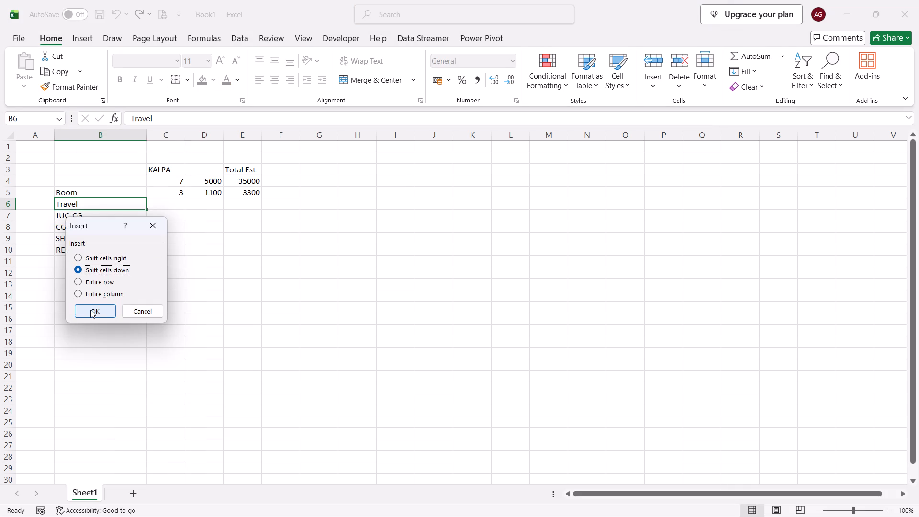
{"action": "left_click", "coordinate": [90, 310]}
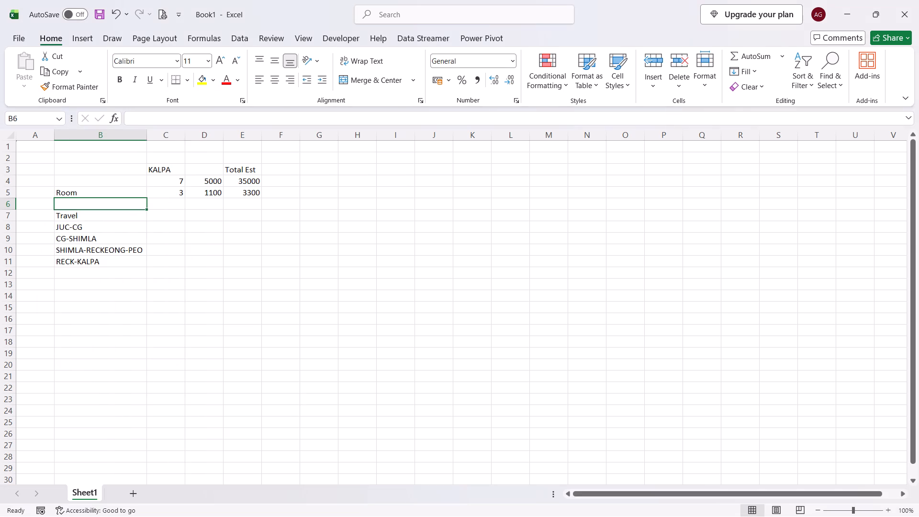
Enter the heading Mode in C7, with Train in C8 and Bus in C9, C10 and C11.
{"action": "left_click", "coordinate": [167, 229]}
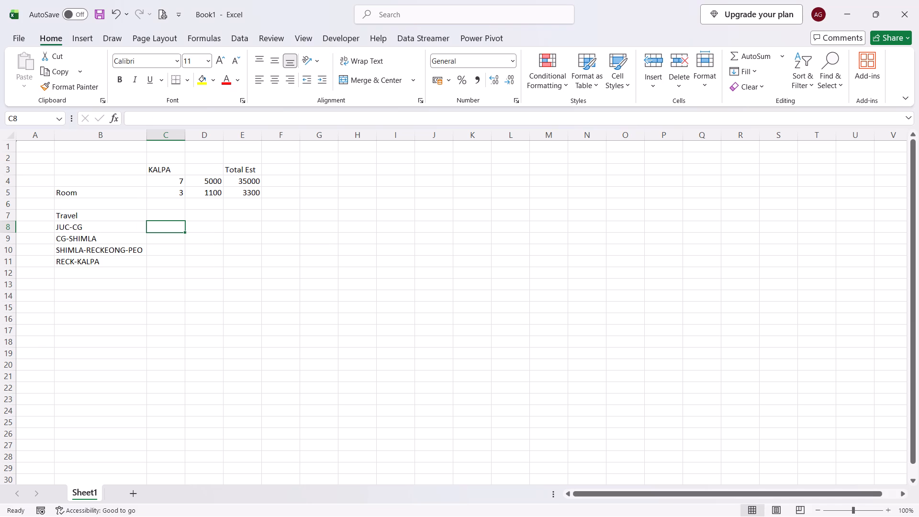
{"action": "left_click", "coordinate": [163, 213]}
{"action": "type", "text": "ode"}
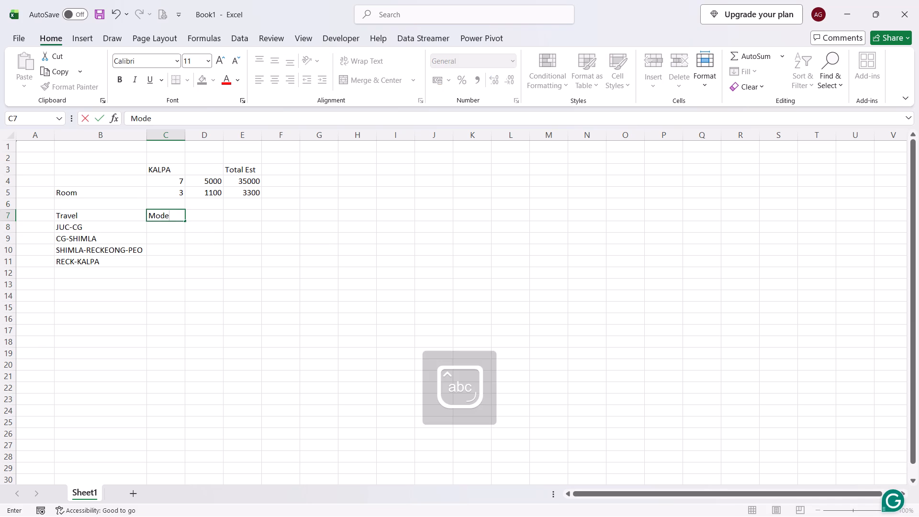
{"action": "left_click", "coordinate": [162, 229]}
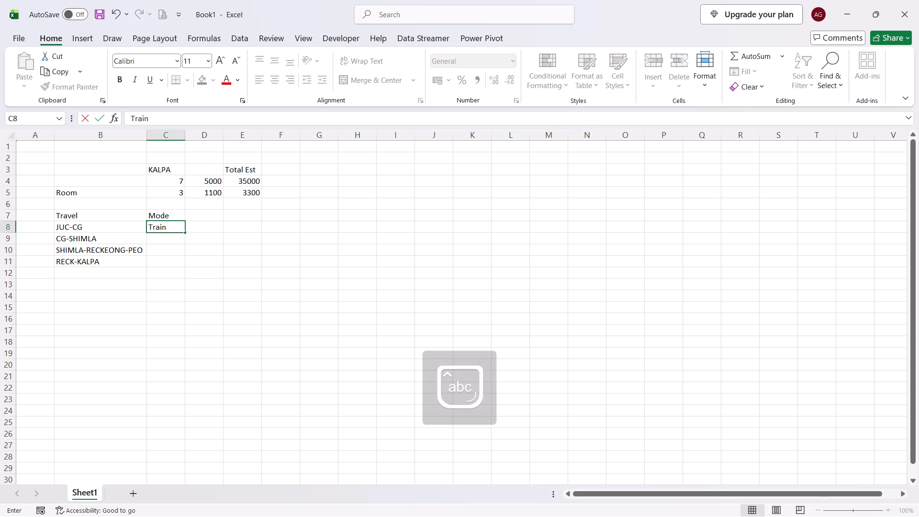
{"action": "key", "text": "Return"}
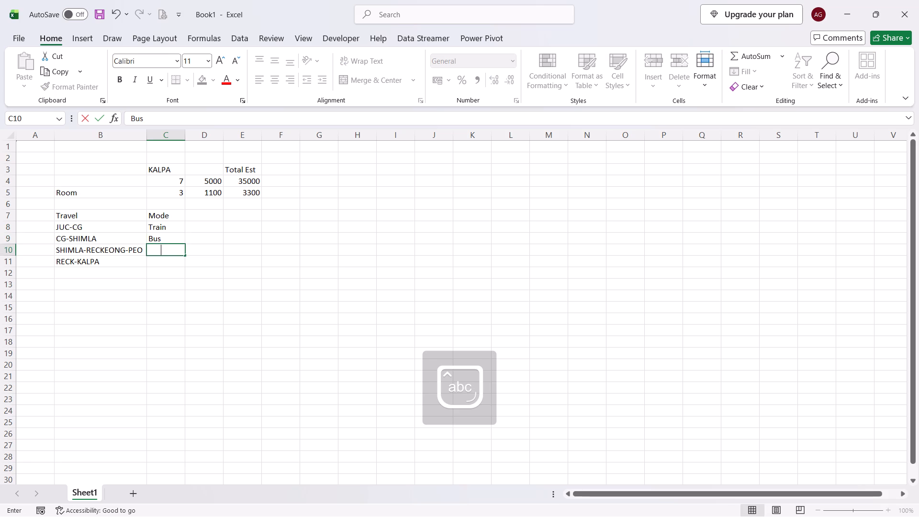
{"action": "key", "text": "Return"}
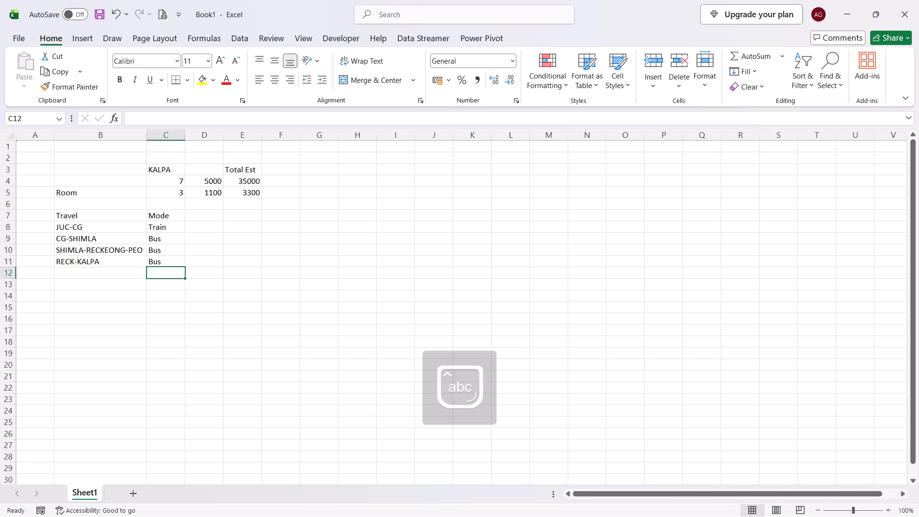
Change the travel mode of the RECK-KALPA row in C11 to "Bus/Shared Taxi".
{"action": "left_click", "coordinate": [168, 261]}
{"action": "left_click", "coordinate": [155, 118]}
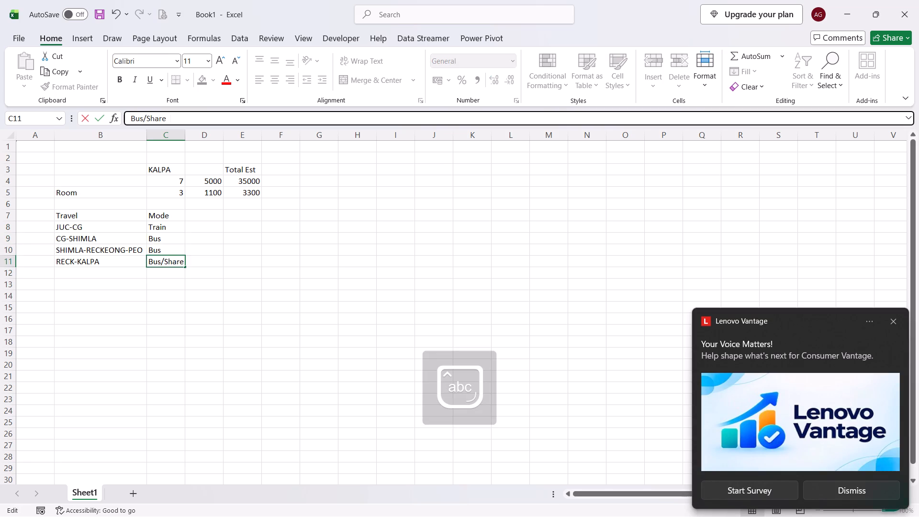
{"action": "type", "text": "axi"}
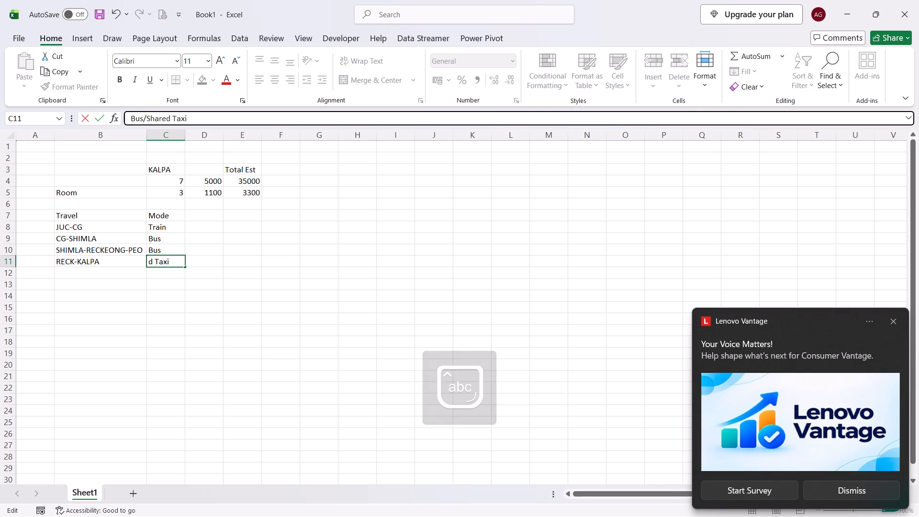
{"action": "key", "text": "Return"}
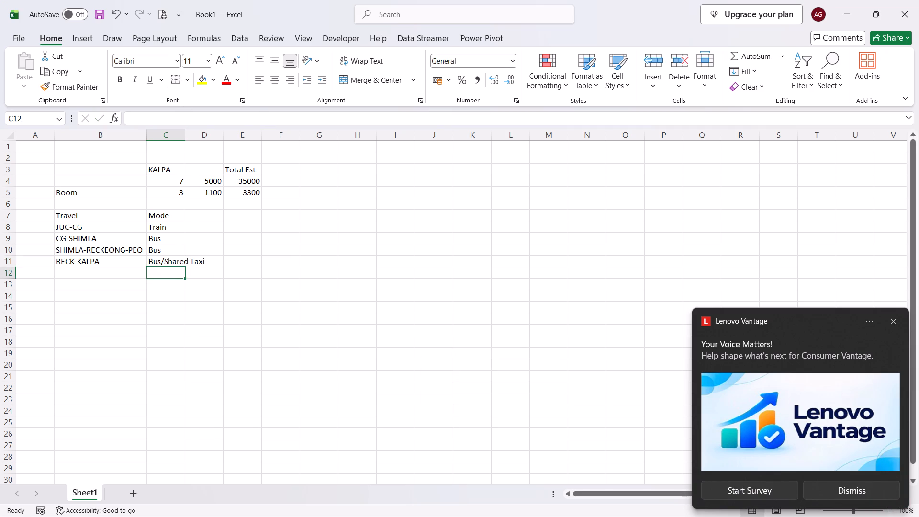
Autofit the width of column C to its longest entry.
{"action": "double_click", "coordinate": [188, 131]}
Enter the travel fares 200, 270, 600 and 50 in D8 through D11 beside the modes.
{"action": "left_click", "coordinate": [227, 227]}
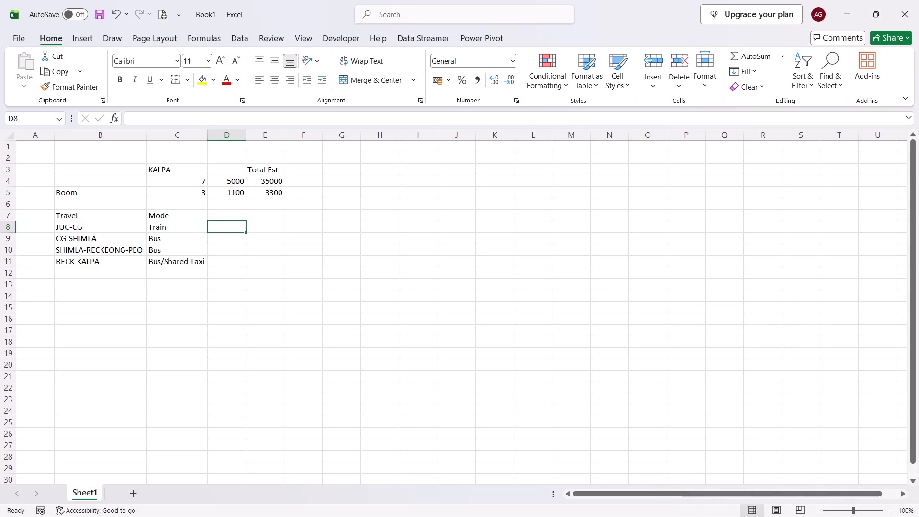
{"action": "key", "text": "1"}
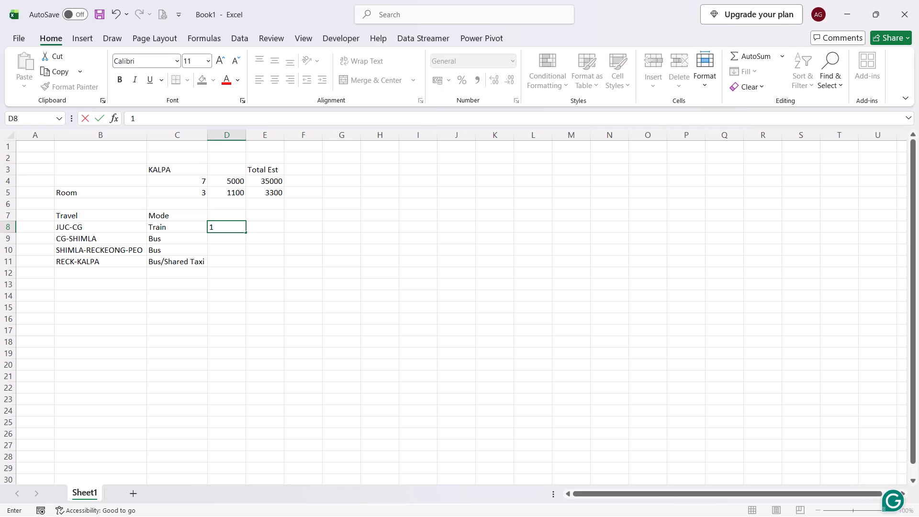
{"action": "key", "text": "BackSpace"}
{"action": "key", "text": "BackSpace"}
{"action": "type", "text": "200"}
{"action": "key", "text": "Return"}
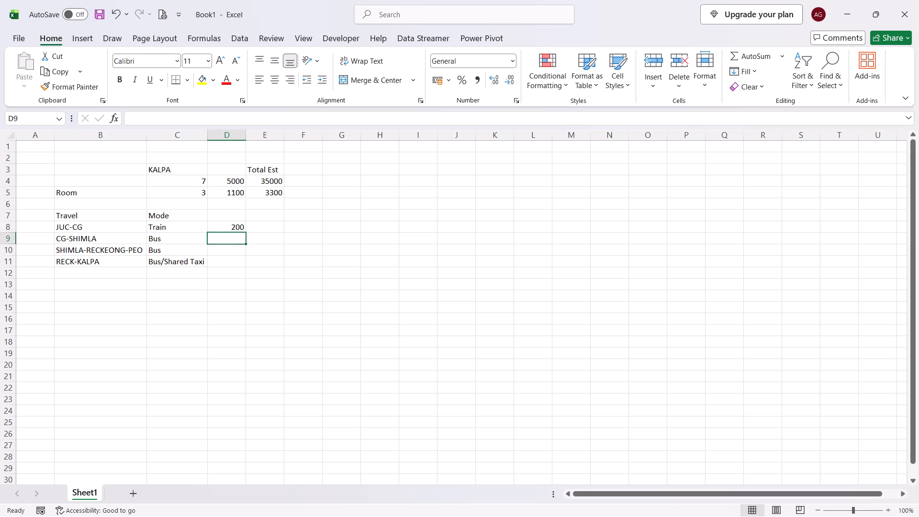
{"action": "type", "text": "270"}
{"action": "key", "text": "Return"}
{"action": "type", "text": "600"}
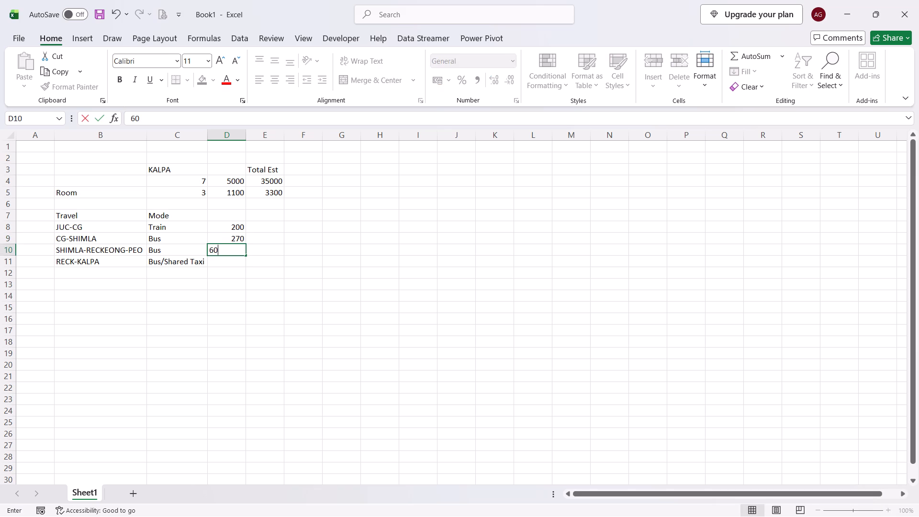
{"action": "key", "text": "Return"}
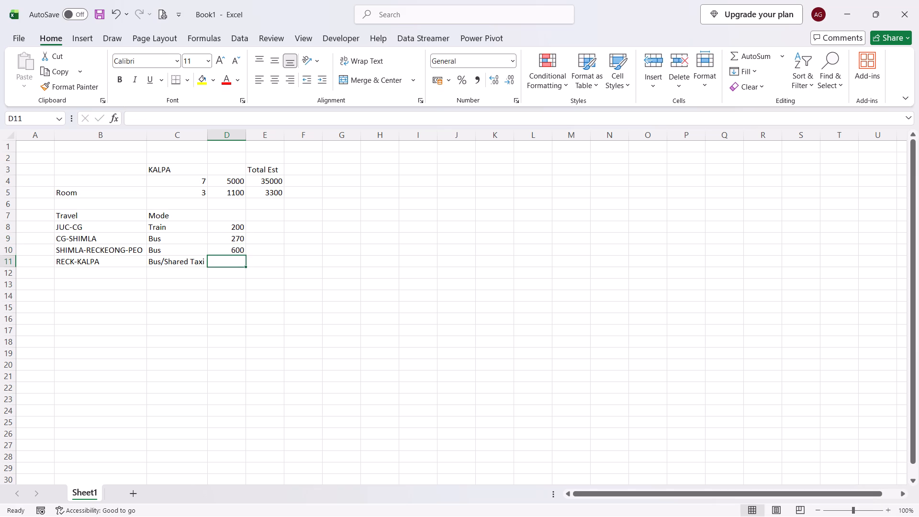
{"action": "type", "text": "50"}
{"action": "key", "text": "Return"}
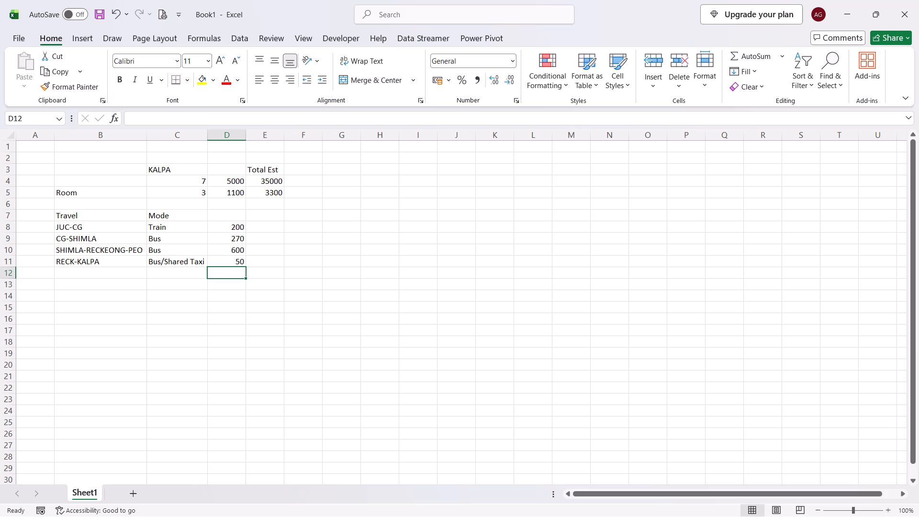
Copy the quantity 7 from C4 into E8 and fill it down to E11 for all travel routes.
{"action": "left_click", "coordinate": [268, 230]}
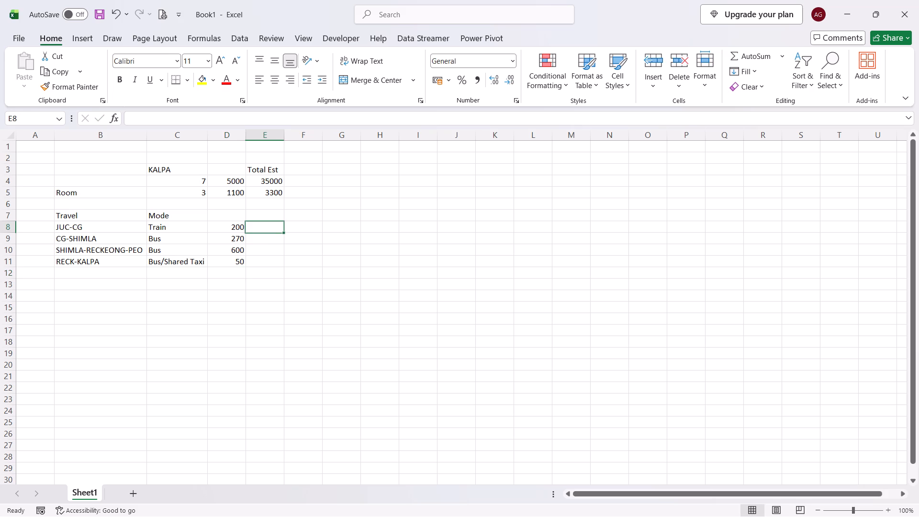
{"action": "left_click", "coordinate": [195, 182]}
{"action": "key", "text": "ctrl+c"}
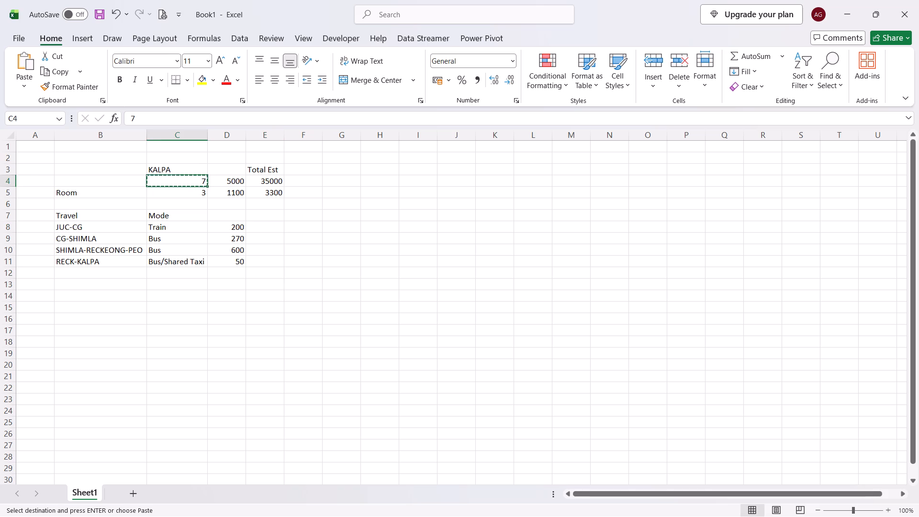
{"action": "left_click", "coordinate": [261, 229]}
{"action": "key", "text": "ctrl+v"}
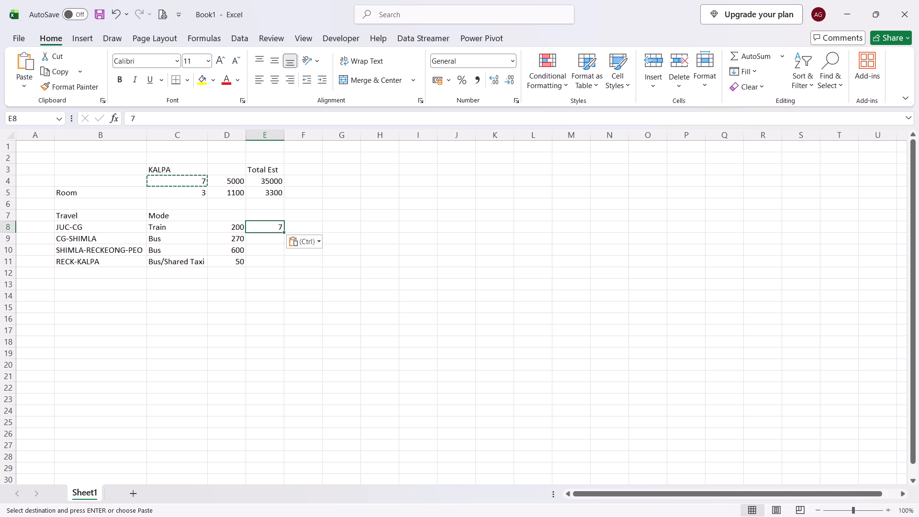
{"action": "double_click", "coordinate": [283, 231]}
Enter the heading "Total Est" in F7 for the travel section.
{"action": "left_click", "coordinate": [302, 214]}
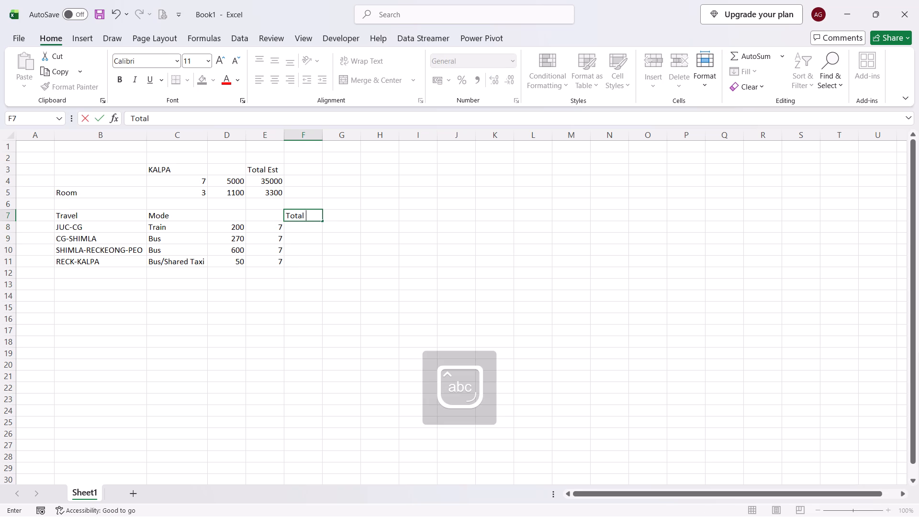
{"action": "key", "text": "Return"}
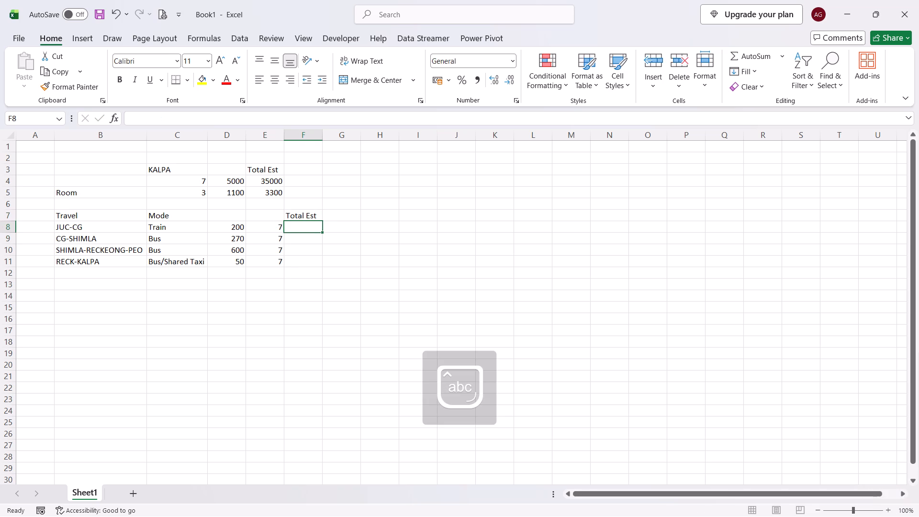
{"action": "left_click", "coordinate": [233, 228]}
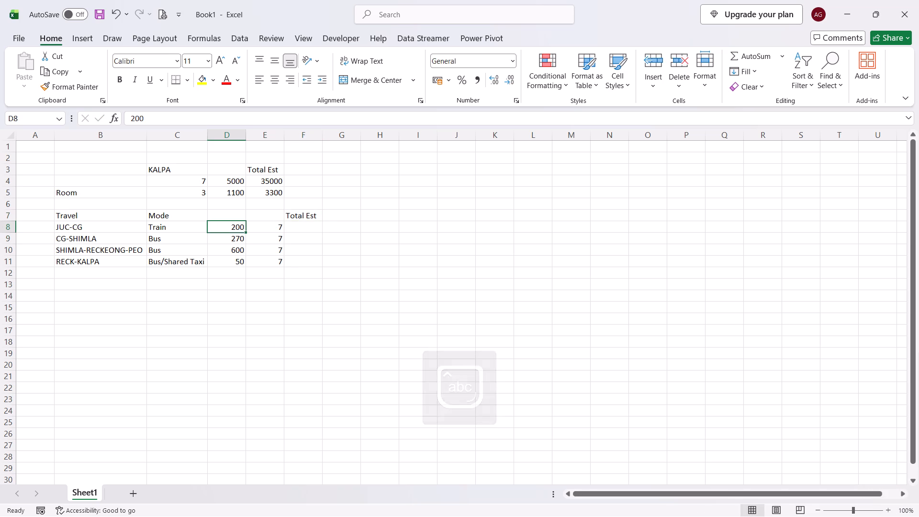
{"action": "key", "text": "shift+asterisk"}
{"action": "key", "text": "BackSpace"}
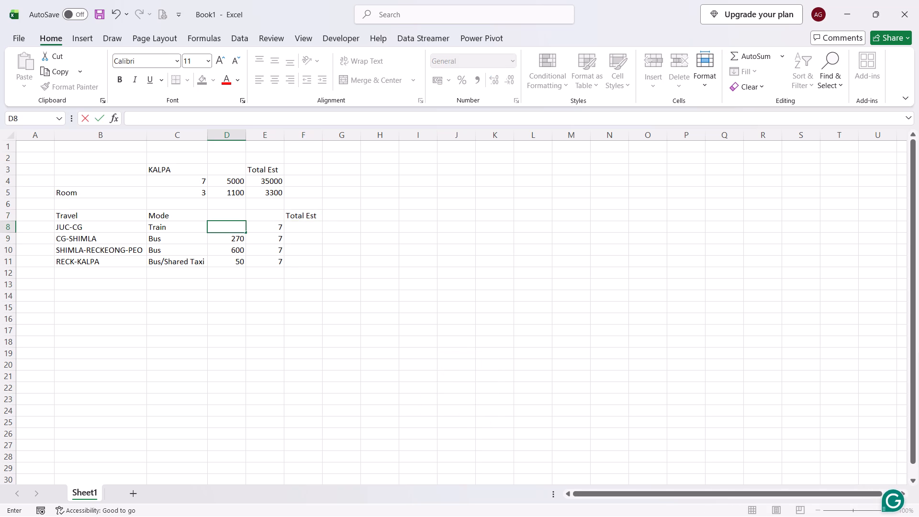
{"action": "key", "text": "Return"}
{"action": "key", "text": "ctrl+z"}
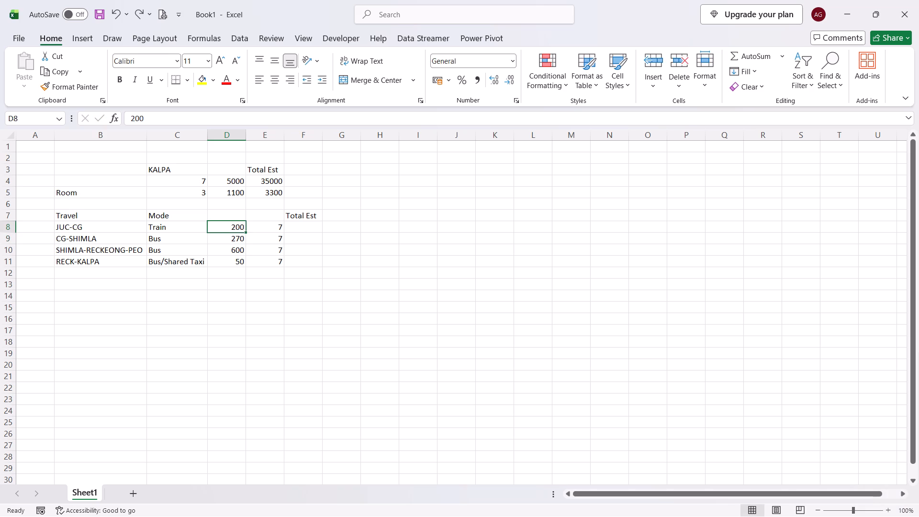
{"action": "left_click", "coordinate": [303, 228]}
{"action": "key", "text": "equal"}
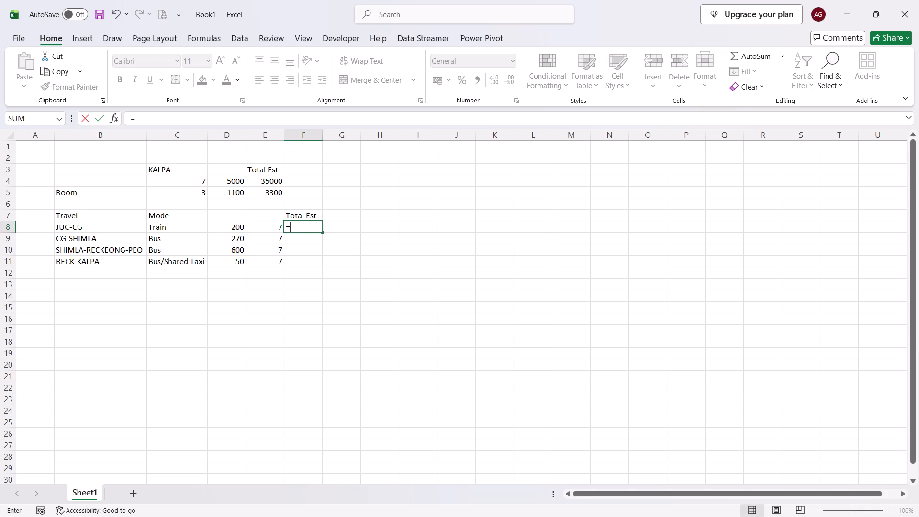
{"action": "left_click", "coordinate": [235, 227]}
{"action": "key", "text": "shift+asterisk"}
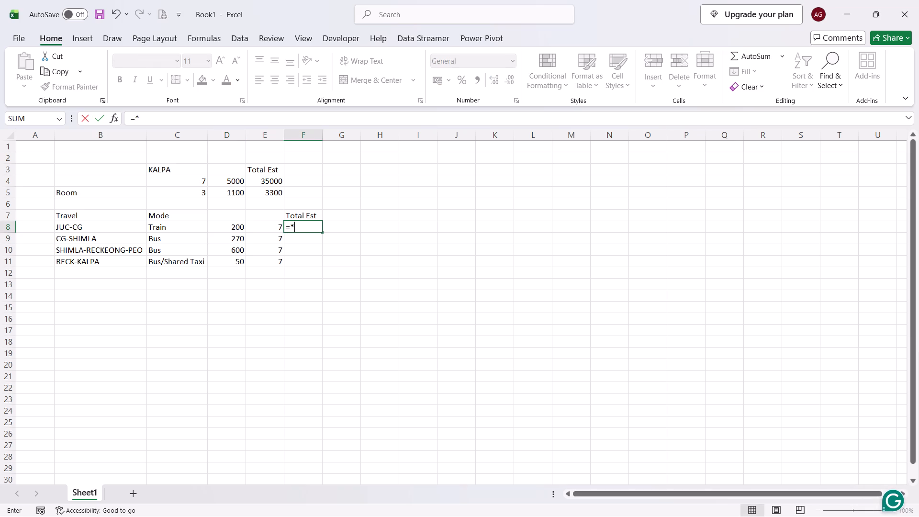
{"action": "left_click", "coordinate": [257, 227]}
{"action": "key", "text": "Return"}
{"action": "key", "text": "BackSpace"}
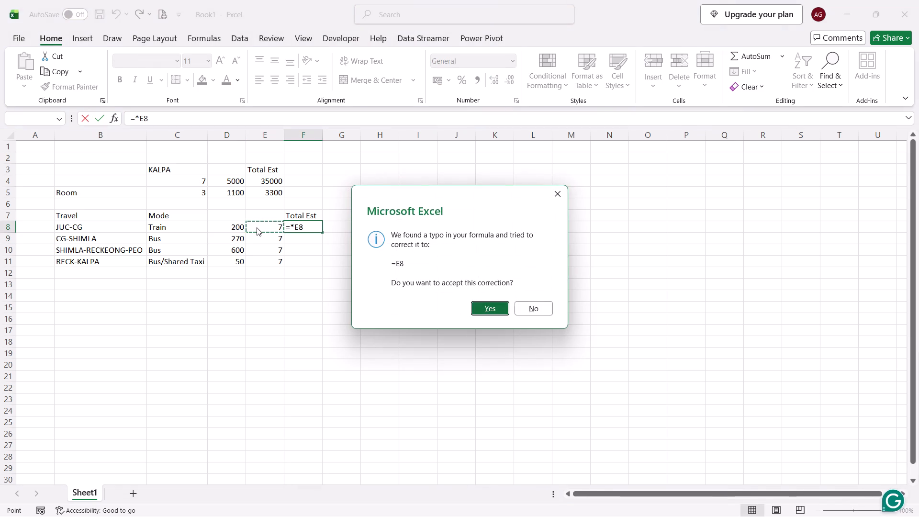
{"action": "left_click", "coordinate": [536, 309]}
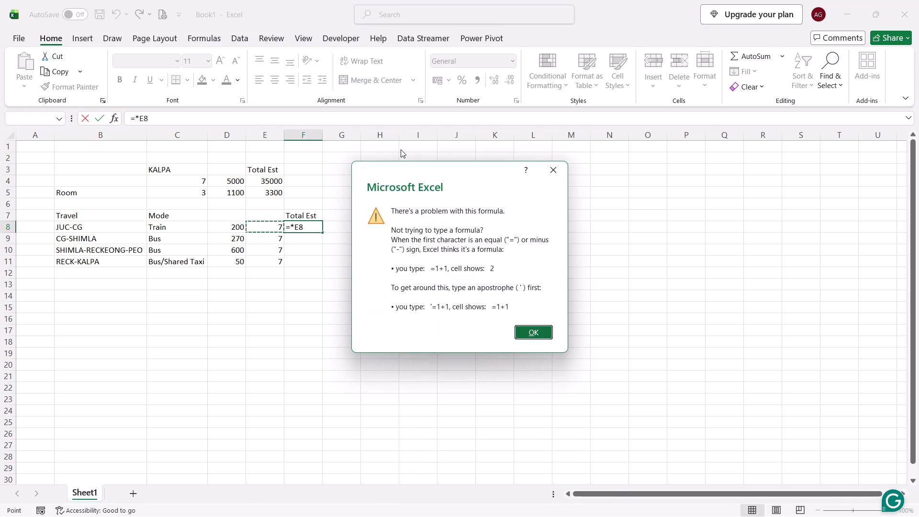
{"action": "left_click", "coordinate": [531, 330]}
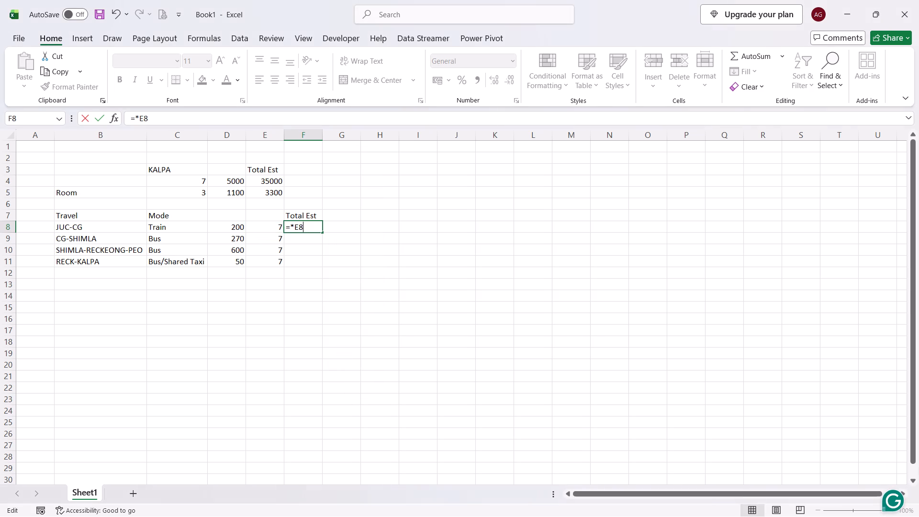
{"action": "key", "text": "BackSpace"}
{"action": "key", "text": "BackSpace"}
Calculate the JUC-CG travel total in F8 as D8*E8 and fill the formula down to F11.
{"action": "key", "text": "equal"}
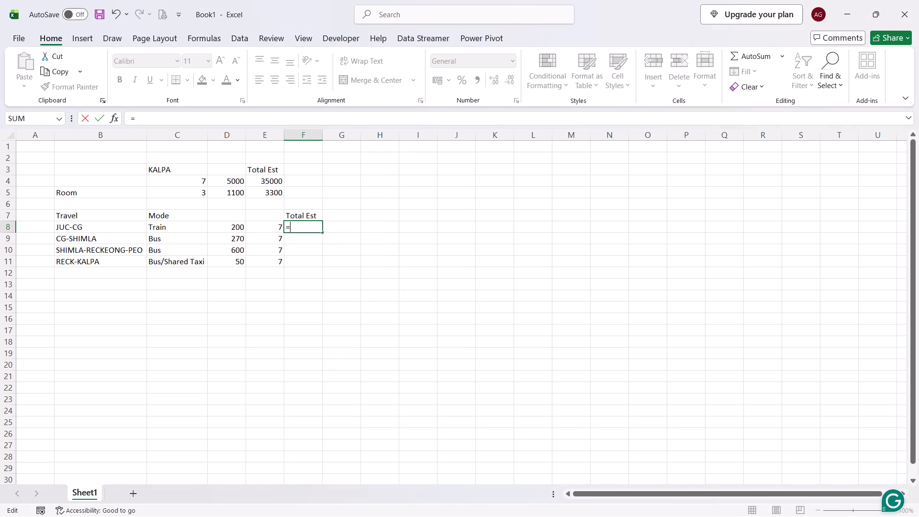
{"action": "left_click", "coordinate": [235, 229]}
{"action": "key", "text": "shift+asterisk"}
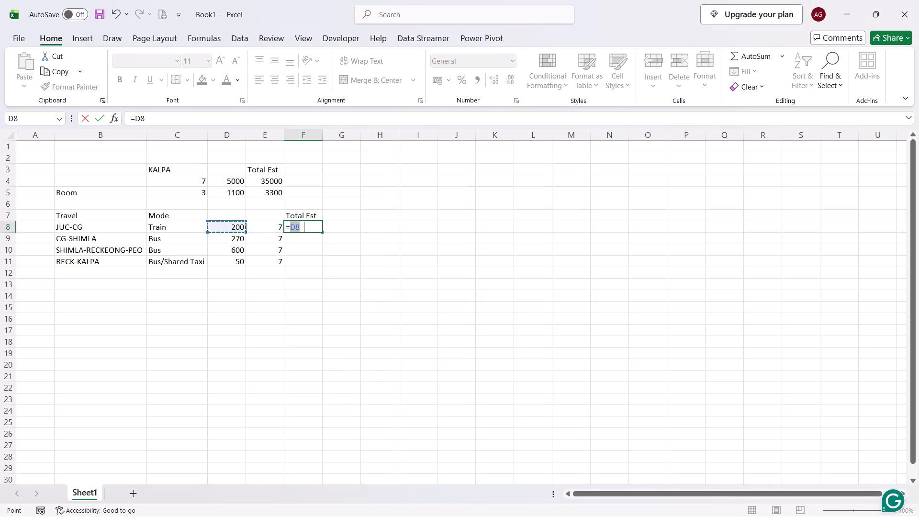
{"action": "left_click", "coordinate": [266, 232]}
{"action": "key", "text": "Return"}
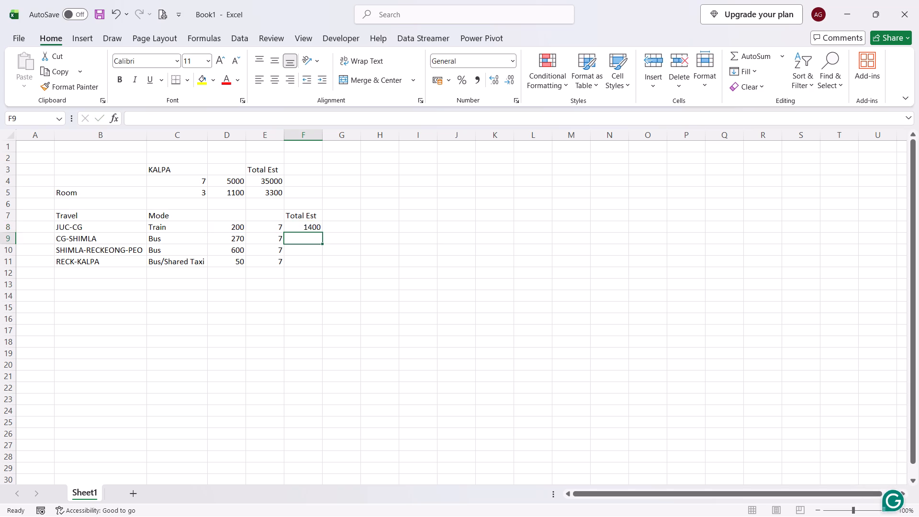
{"action": "left_click", "coordinate": [320, 224]}
{"action": "double_click", "coordinate": [322, 233]}
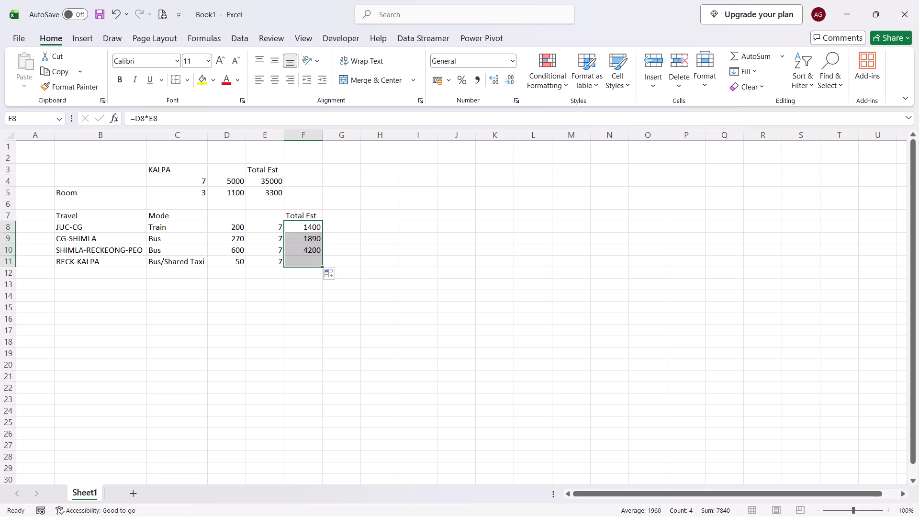
{"action": "left_click", "coordinate": [356, 270]}
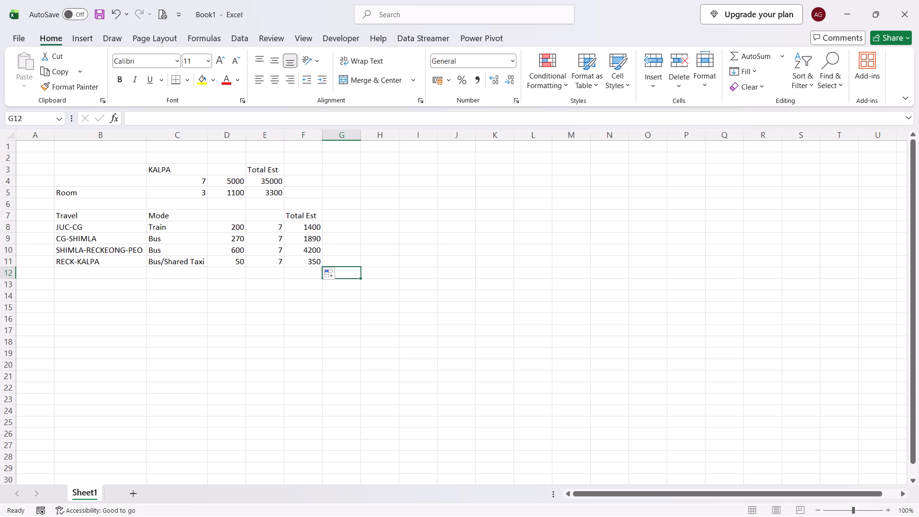
Add a "Hotel" heading in B13 with the entry "2 rooms * 3Days" below it in B14.
{"action": "left_click", "coordinate": [101, 286]}
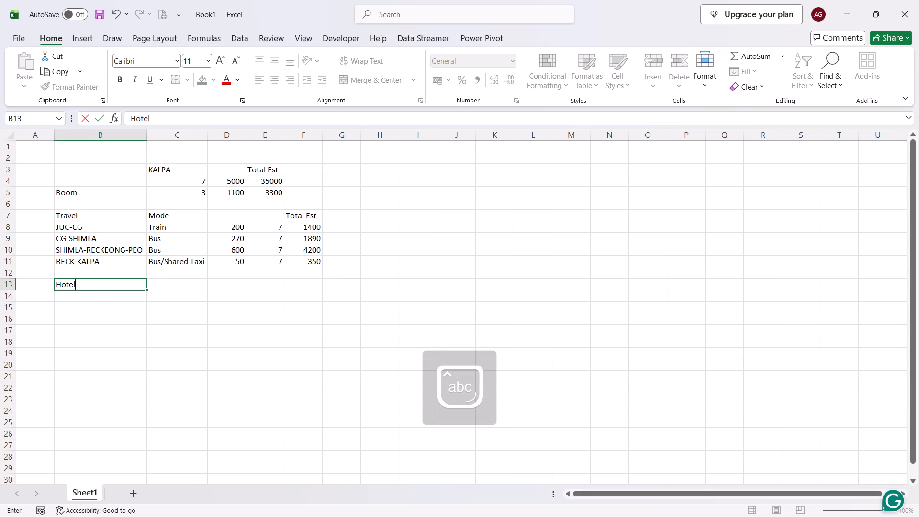
{"action": "left_click", "coordinate": [92, 298]}
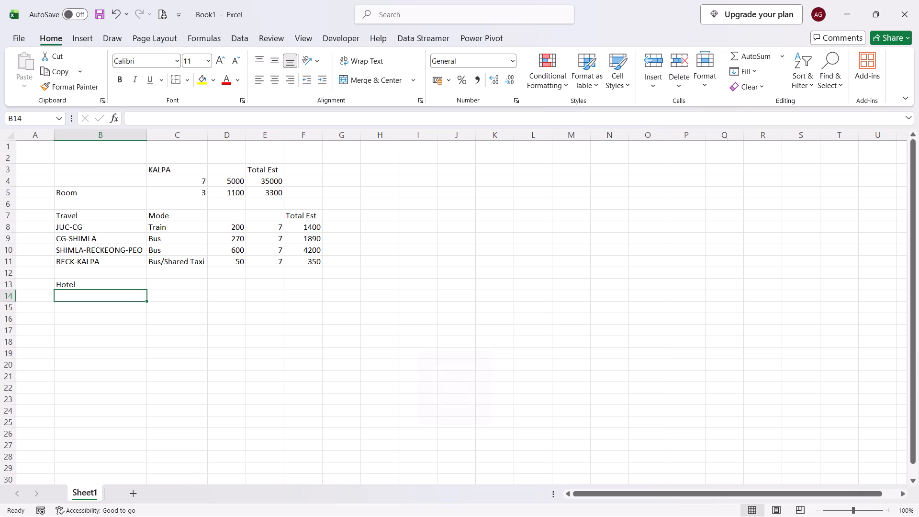
{"action": "type", "text": "2 rooms"}
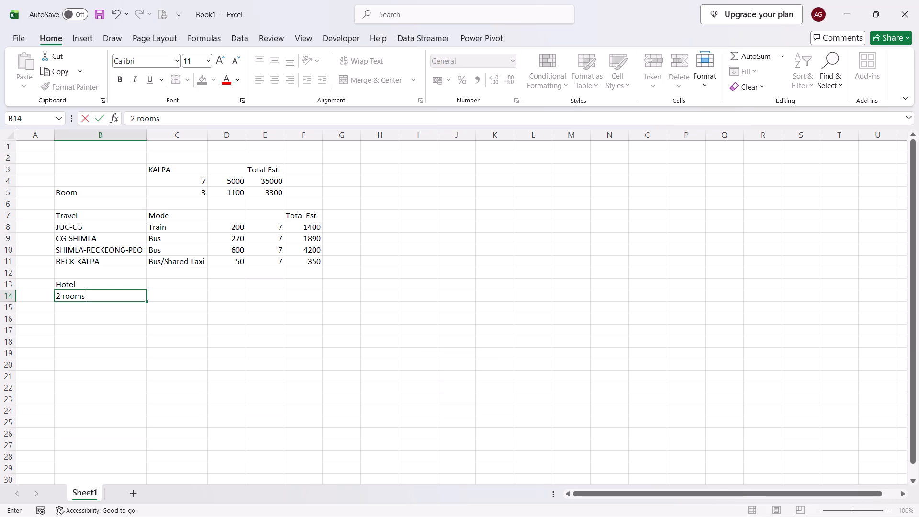
{"action": "key", "text": "space"}
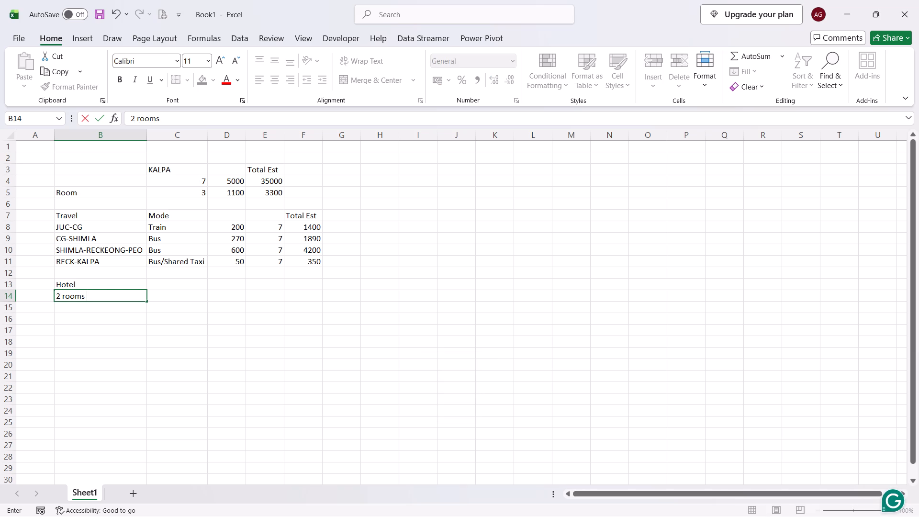
{"action": "type", "text": "*"}
{"action": "key", "text": "space"}
{"action": "key", "text": "3"}
{"action": "type", "text": "ays"}
{"action": "key", "text": "Return"}
Enter the hotel rate 1000 in C14 and the quantity 3 in D14.
{"action": "left_click", "coordinate": [164, 295]}
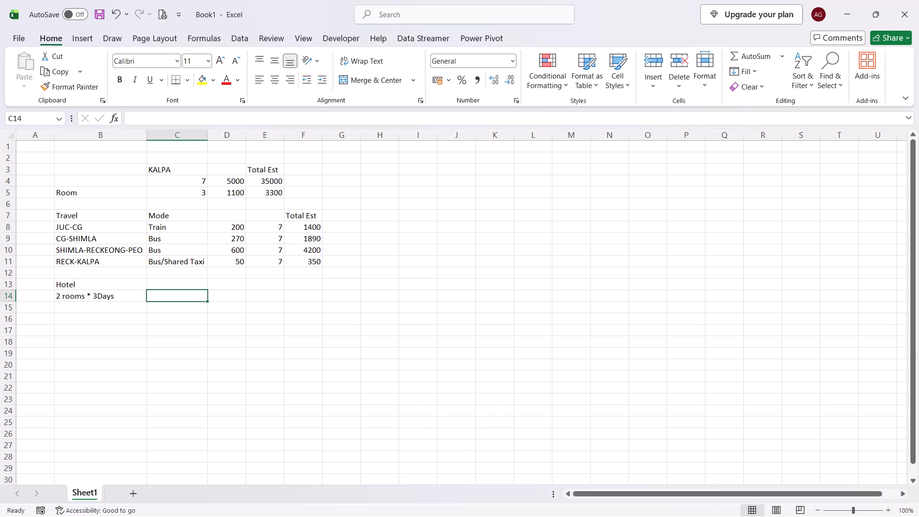
{"action": "type", "text": "1000"}
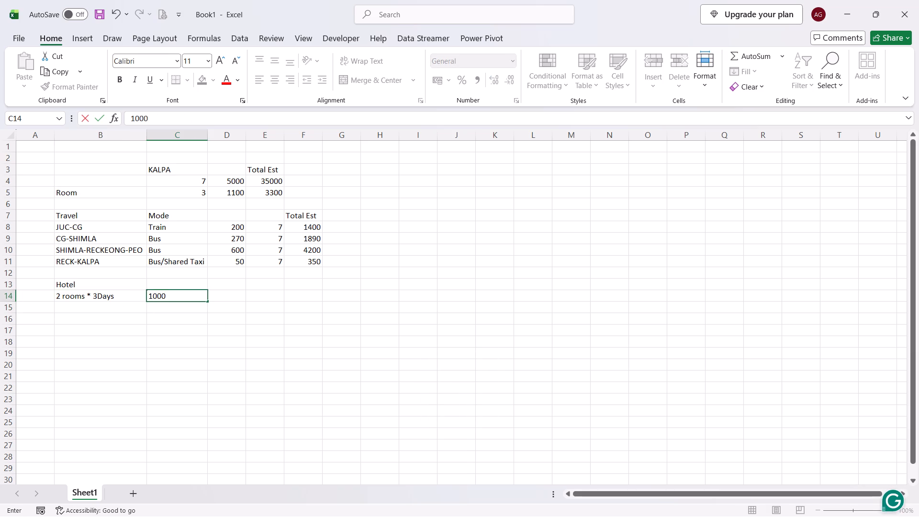
{"action": "left_click", "coordinate": [140, 305]}
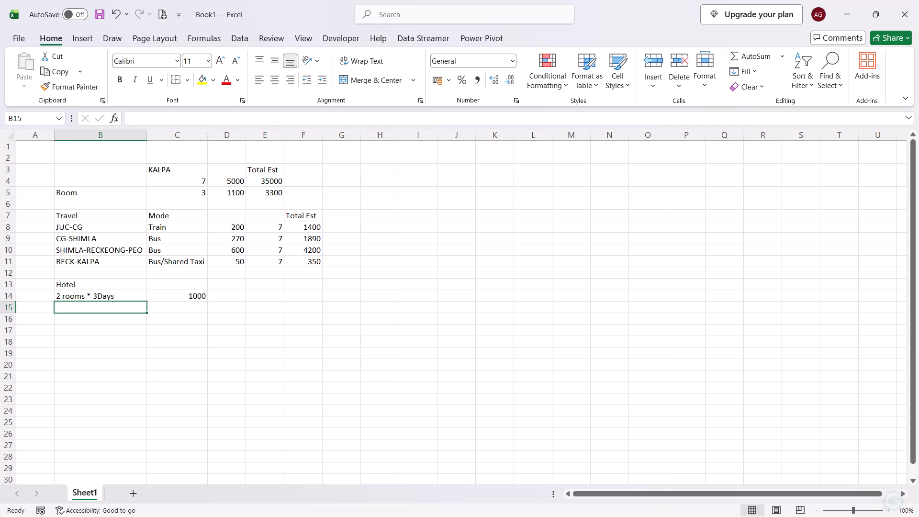
{"action": "left_click", "coordinate": [223, 296]}
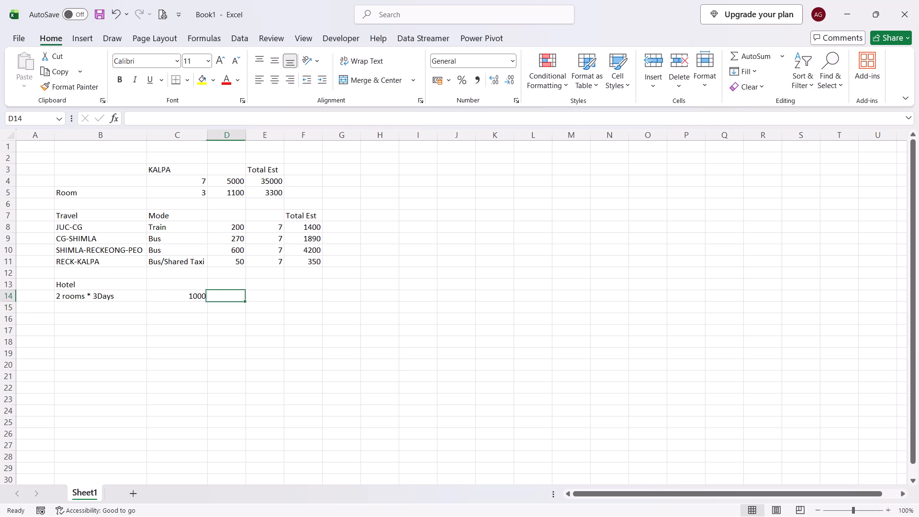
{"action": "key", "text": "3"}
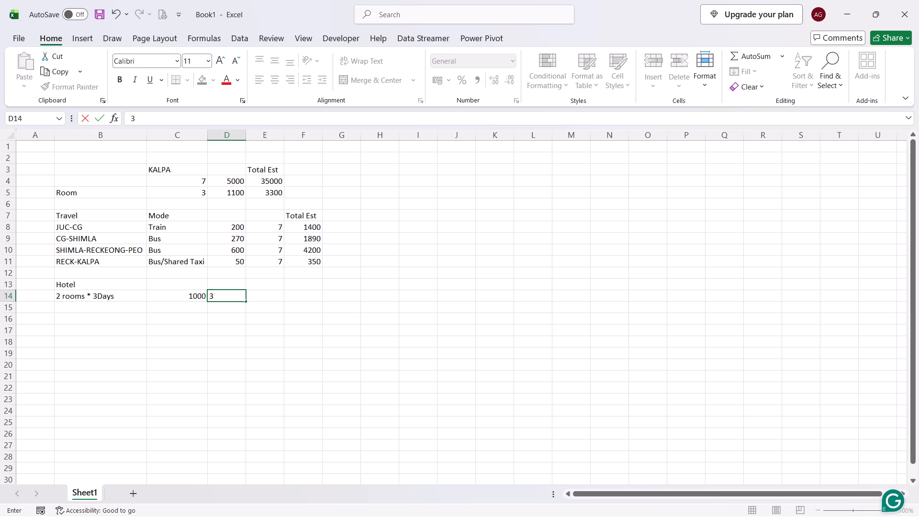
{"action": "key", "text": "Return"}
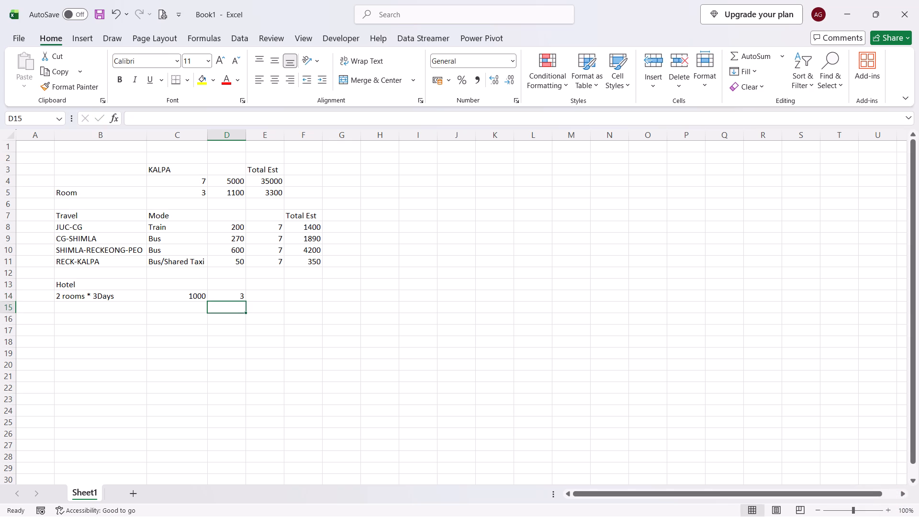
Calculate the hotel cost in E14 with the formula =C14*D14.
{"action": "left_click", "coordinate": [257, 294]}
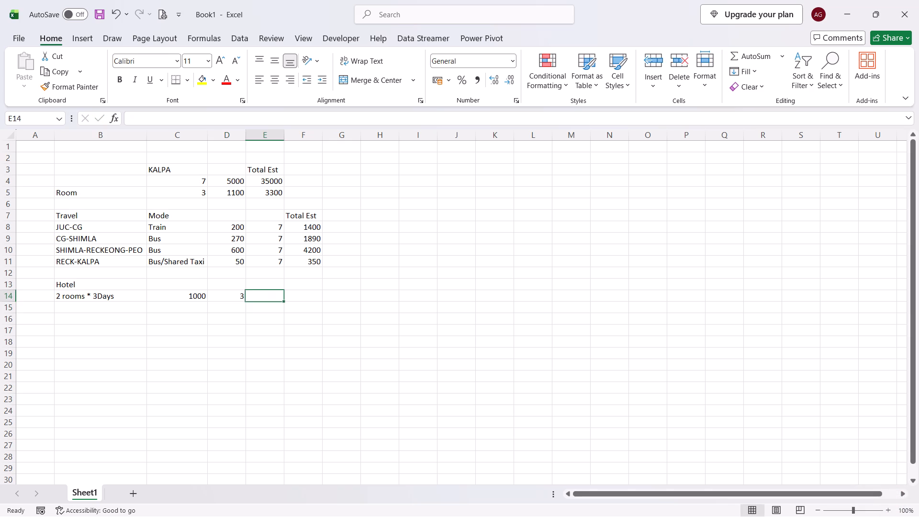
{"action": "key", "text": "equal"}
{"action": "left_click", "coordinate": [189, 298]}
{"action": "key", "text": "shift+asterisk"}
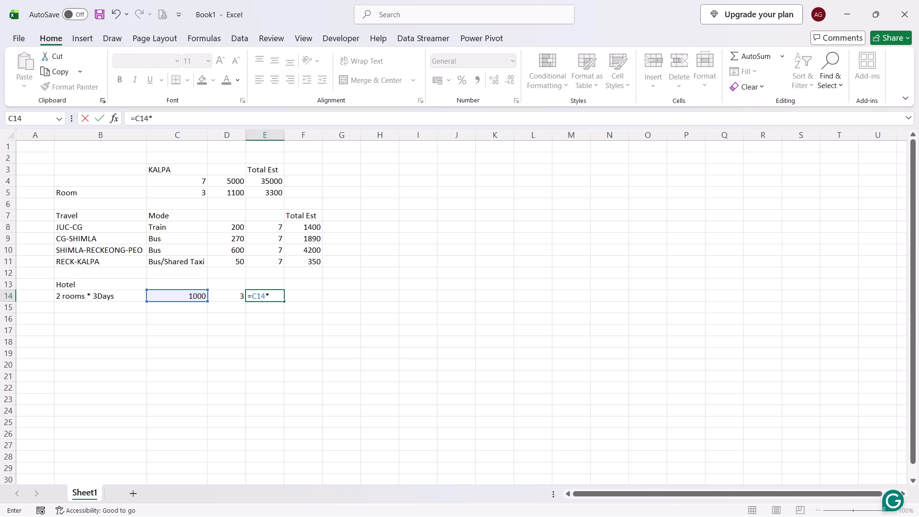
{"action": "left_click", "coordinate": [217, 299]}
{"action": "key", "text": "Return"}
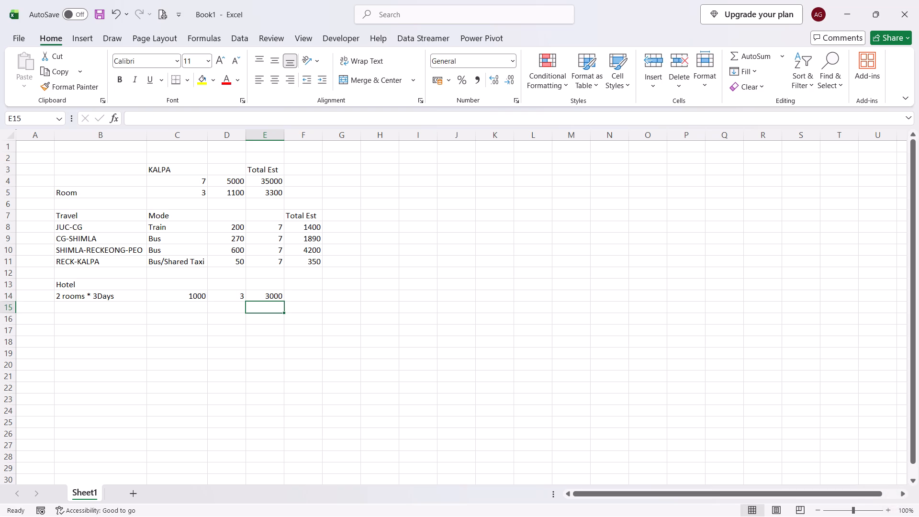
Change the hotel entry in B14 to read "3 rooms * 3Days".
{"action": "left_click", "coordinate": [64, 297]}
{"action": "left_click", "coordinate": [134, 119]}
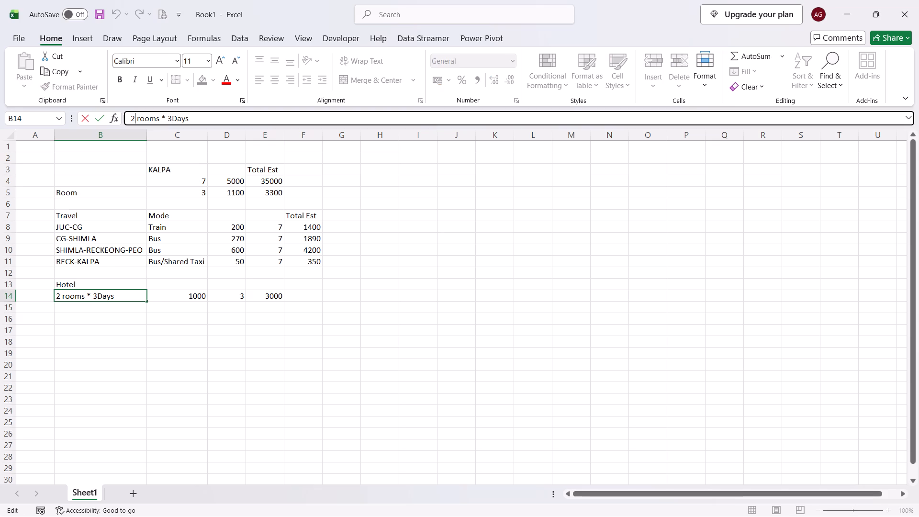
{"action": "key", "text": "BackSpace"}
{"action": "key", "text": "3"}
{"action": "key", "text": "Return"}
Set the hotel rate in C14 to 1200.
{"action": "left_click", "coordinate": [206, 295]}
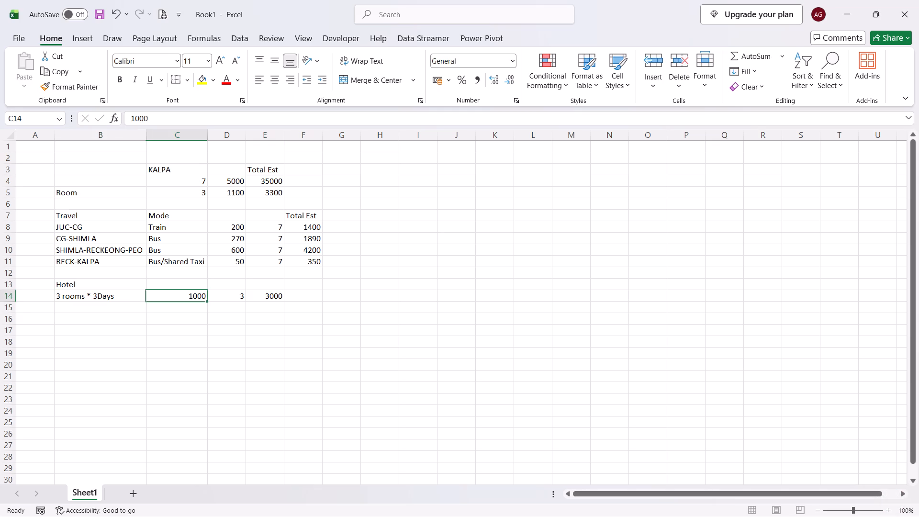
{"action": "left_click", "coordinate": [138, 115]}
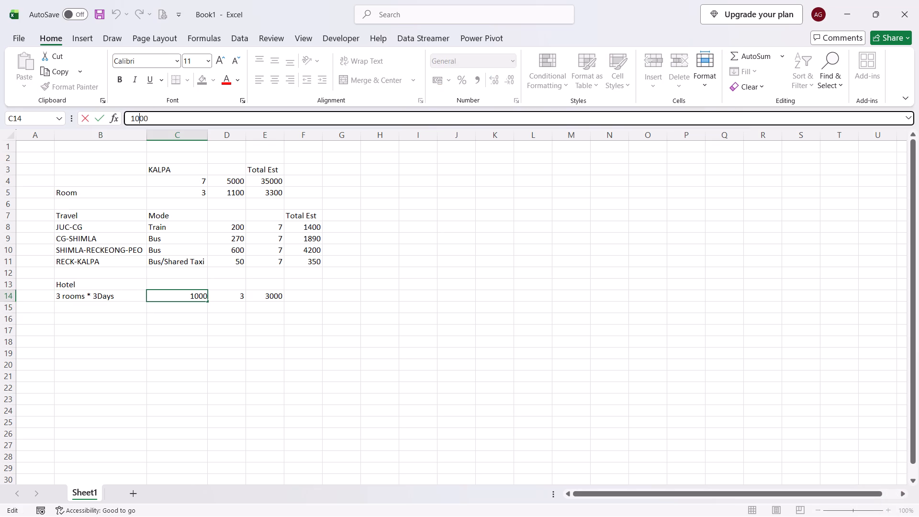
{"action": "key", "text": "BackSpace"}
{"action": "key", "text": "2"}
{"action": "key", "text": "Return"}
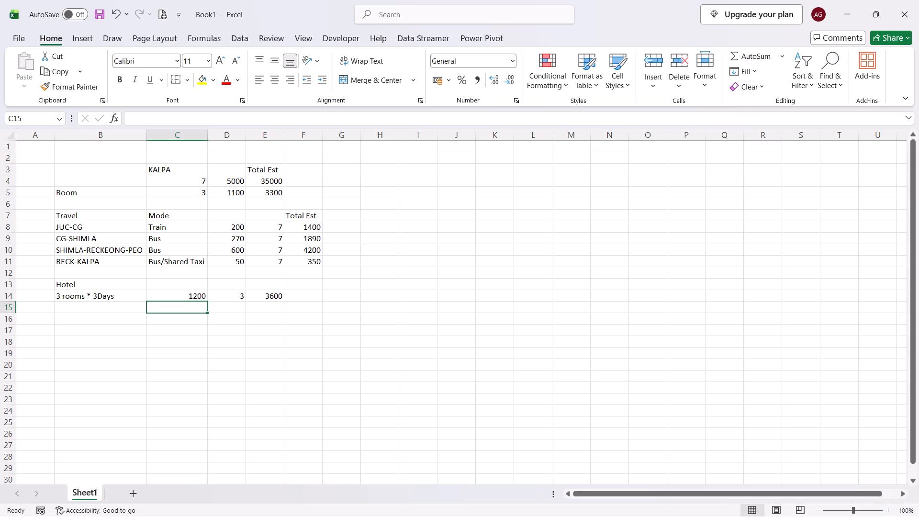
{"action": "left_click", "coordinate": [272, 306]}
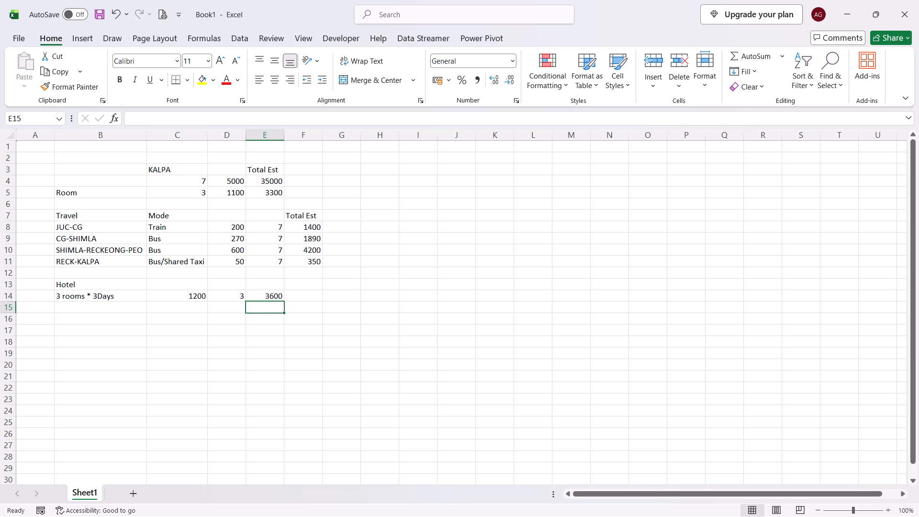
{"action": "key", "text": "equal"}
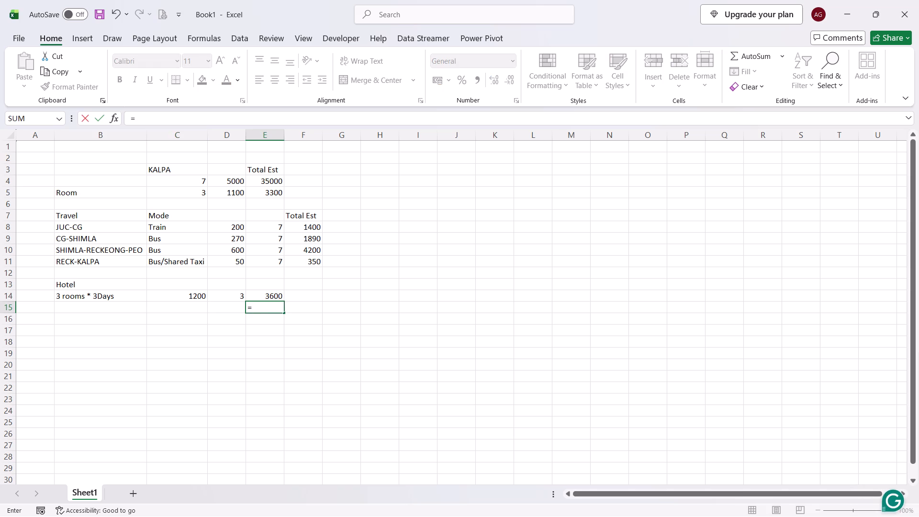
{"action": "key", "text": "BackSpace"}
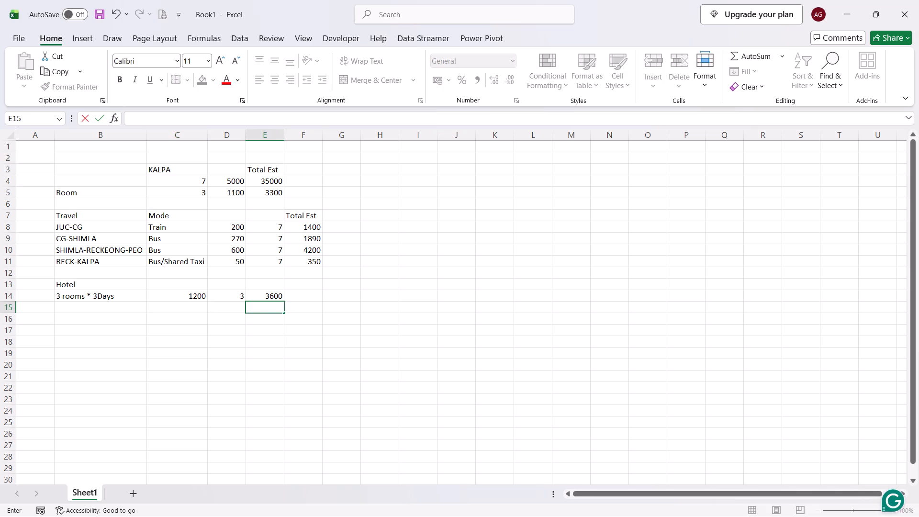
Calculate the hotel cost for all days in F14 with the formula =E14*D14.
{"action": "left_click", "coordinate": [296, 296]}
{"action": "key", "text": "equal"}
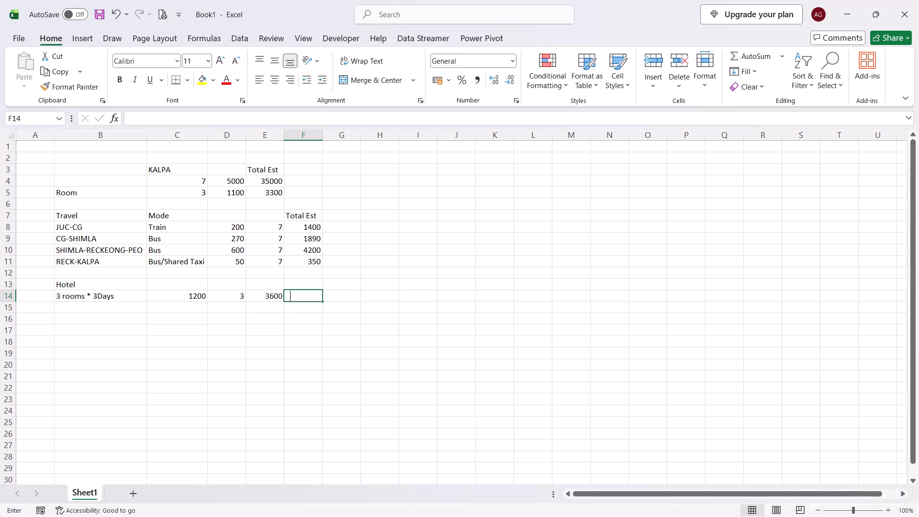
{"action": "left_click", "coordinate": [269, 296]}
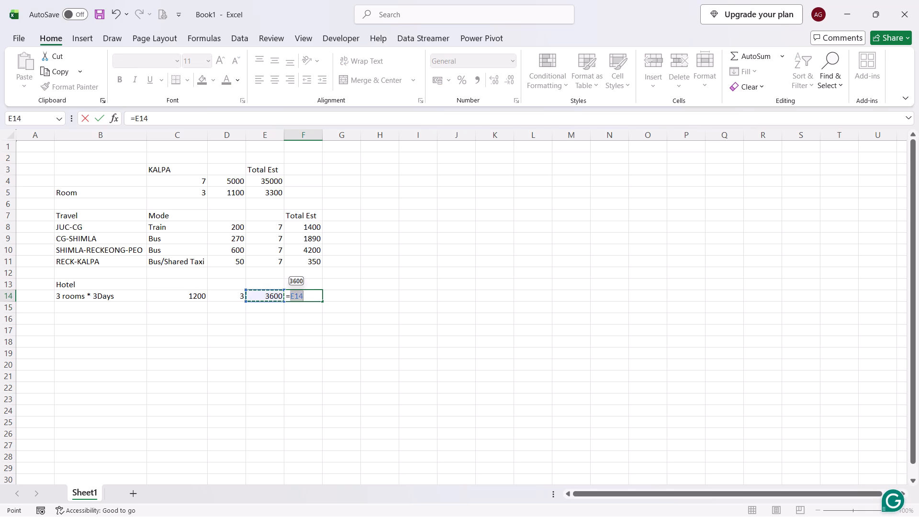
{"action": "key", "text": "shift+asterisk"}
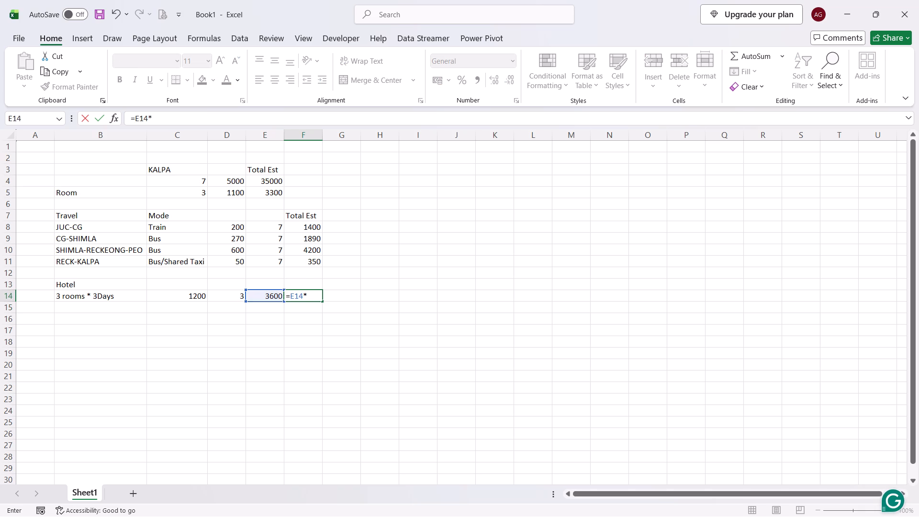
{"action": "left_click", "coordinate": [236, 294]}
{"action": "key", "text": "Return"}
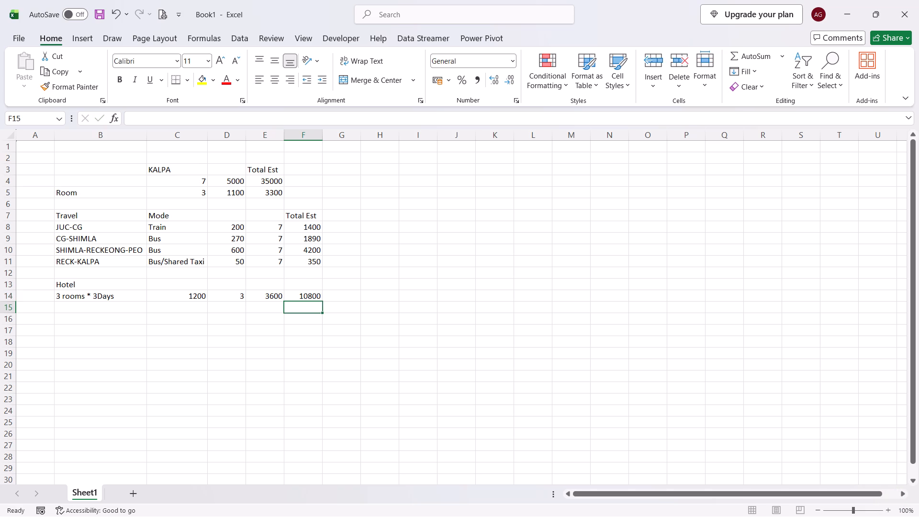
Enter the label "Total Est" in G14 on the hotel row.
{"action": "left_click", "coordinate": [328, 294]}
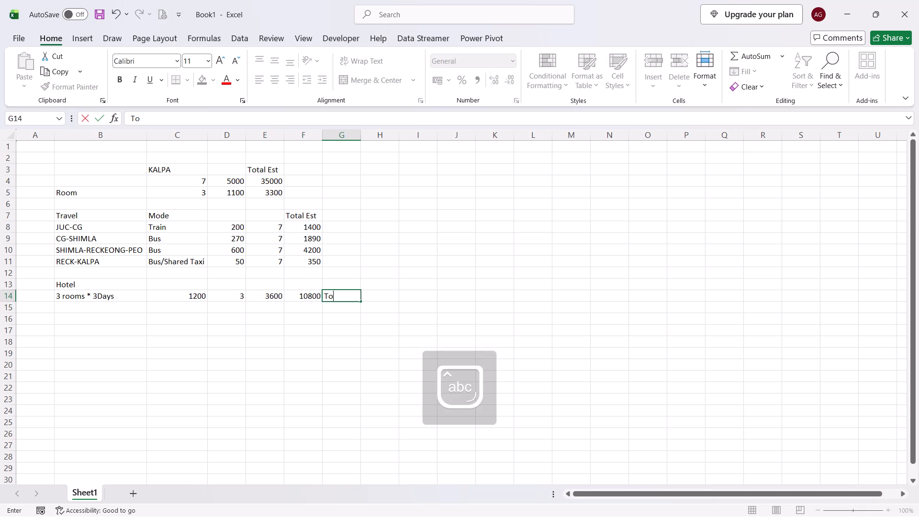
{"action": "key", "text": "Return"}
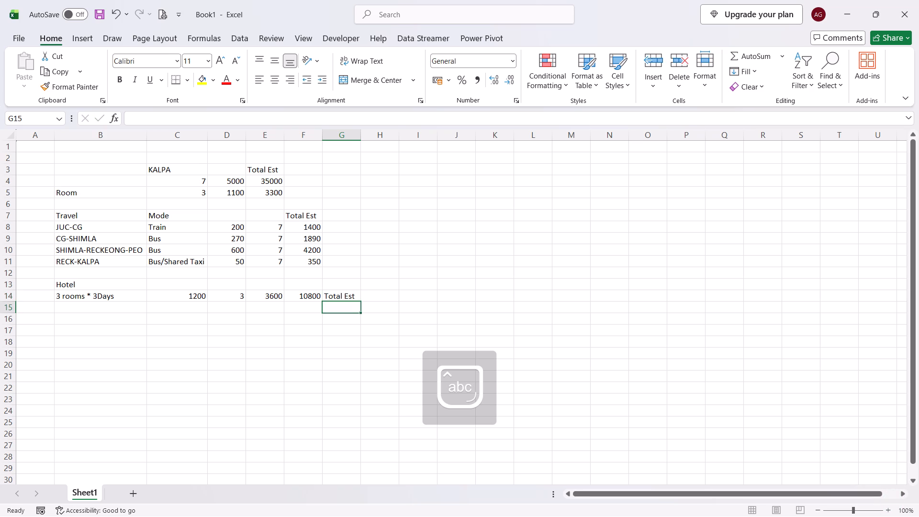
Calculate the hotel total in H14 beside the Total Est label with the formula =E14*D14.
{"action": "left_click", "coordinate": [369, 296]}
{"action": "key", "text": "equal"}
{"action": "left_click", "coordinate": [310, 295]}
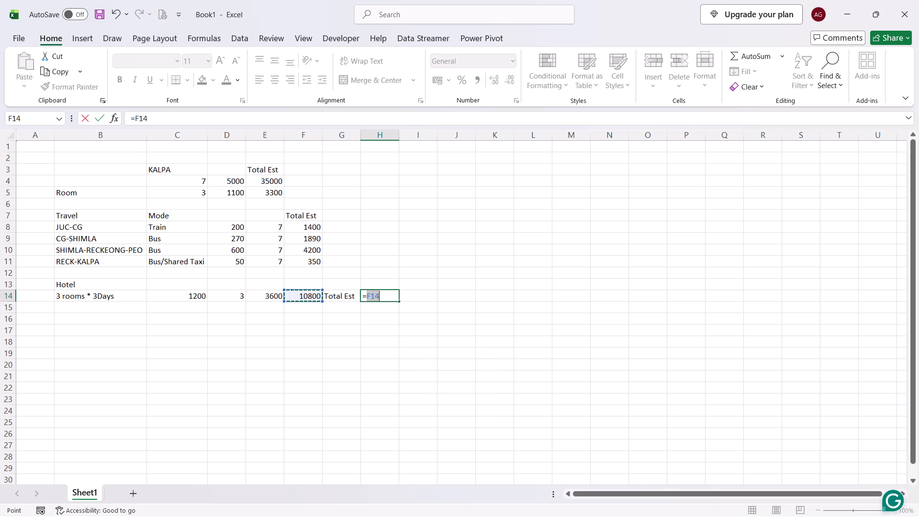
{"action": "left_click", "coordinate": [274, 295]}
{"action": "key", "text": "shift+asterisk"}
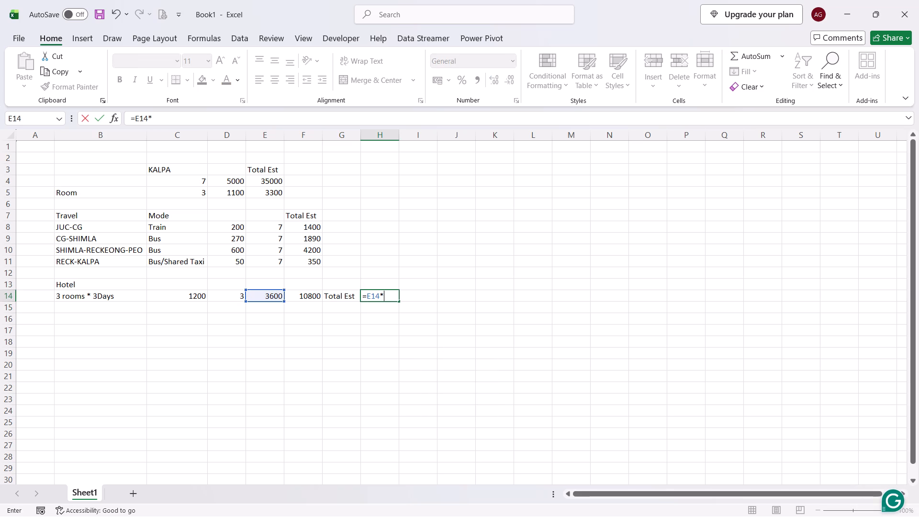
{"action": "left_click", "coordinate": [236, 297]}
{"action": "key", "text": "Return"}
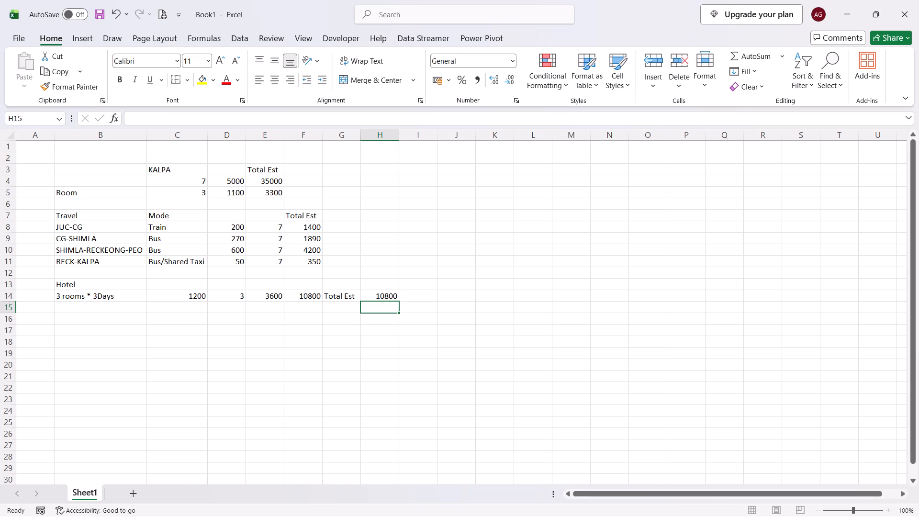
Enter the heading "Rental" in B16 and the item "Scooty" in B17 below it.
{"action": "left_click", "coordinate": [96, 321]}
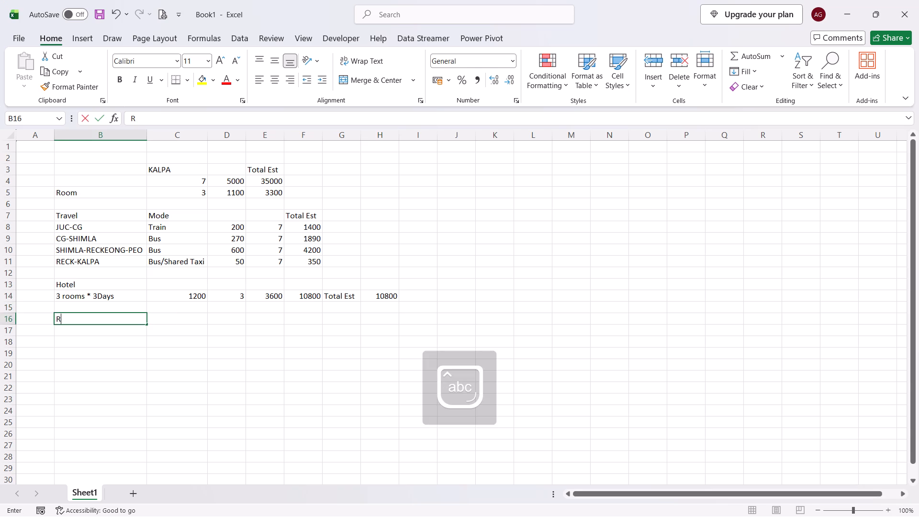
{"action": "type", "text": "ental"}
{"action": "key", "text": "Return"}
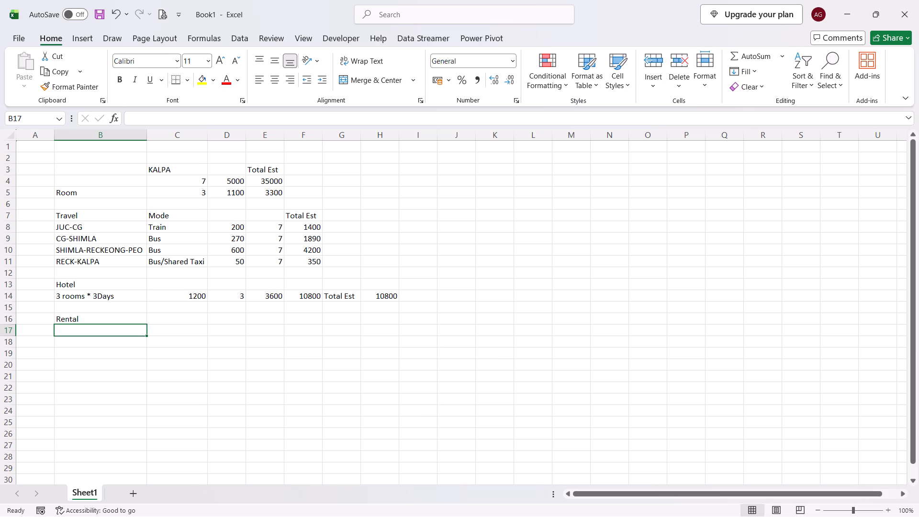
{"action": "key", "text": "c"}
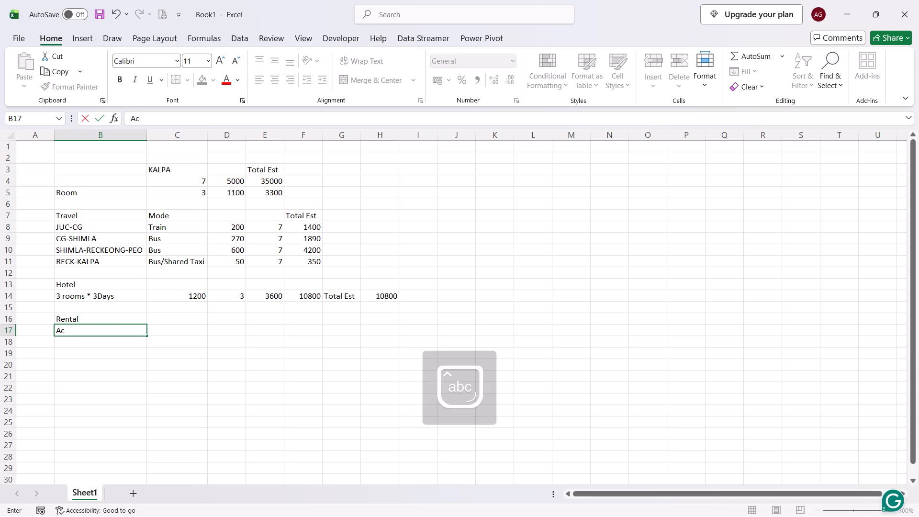
{"action": "key", "text": "BackSpace"}
{"action": "key", "text": "BackSpace"}
{"action": "key", "text": "BackSpace"}
{"action": "key", "text": "BackSpace"}
{"action": "key", "text": "BackSpace"}
{"action": "key", "text": "BackSpace"}
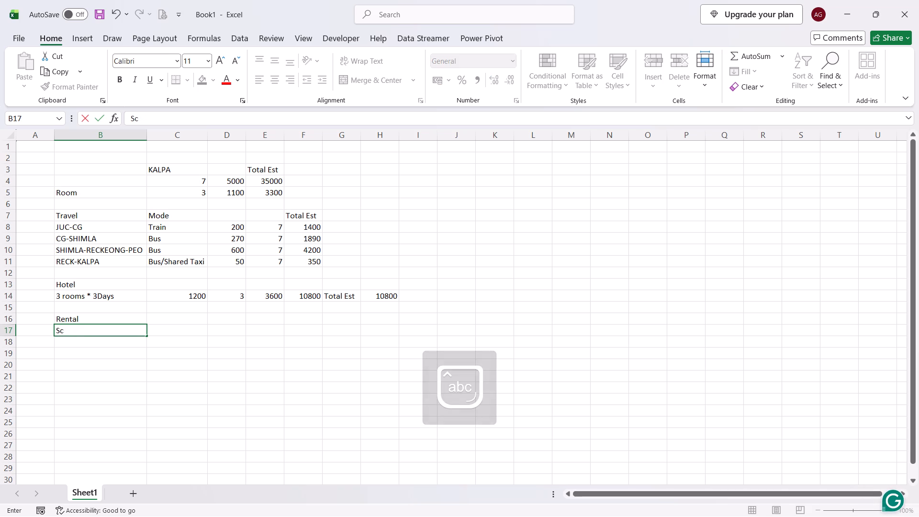
{"action": "type", "text": "ooty"}
{"action": "key", "text": "Right"}
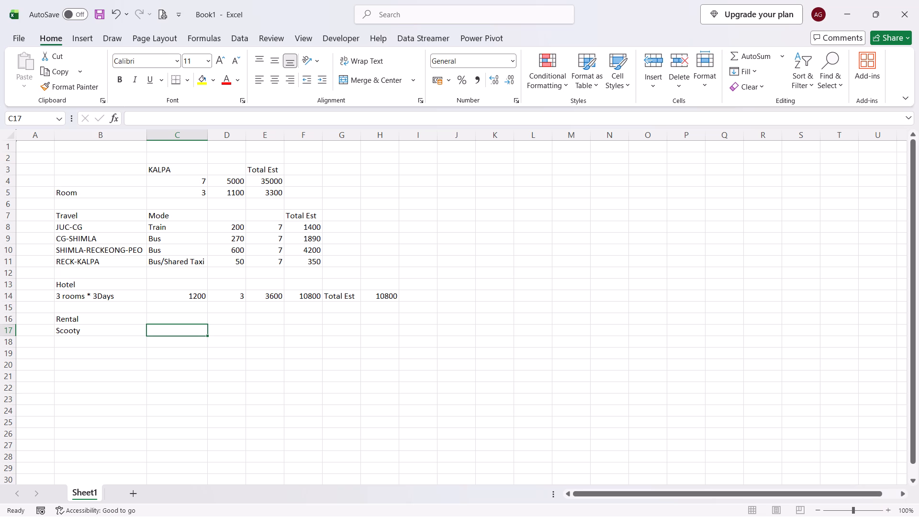
Enter the Scooty rental rate 900 in C17 and the quantity 4 in D17.
{"action": "type", "text": "900"}
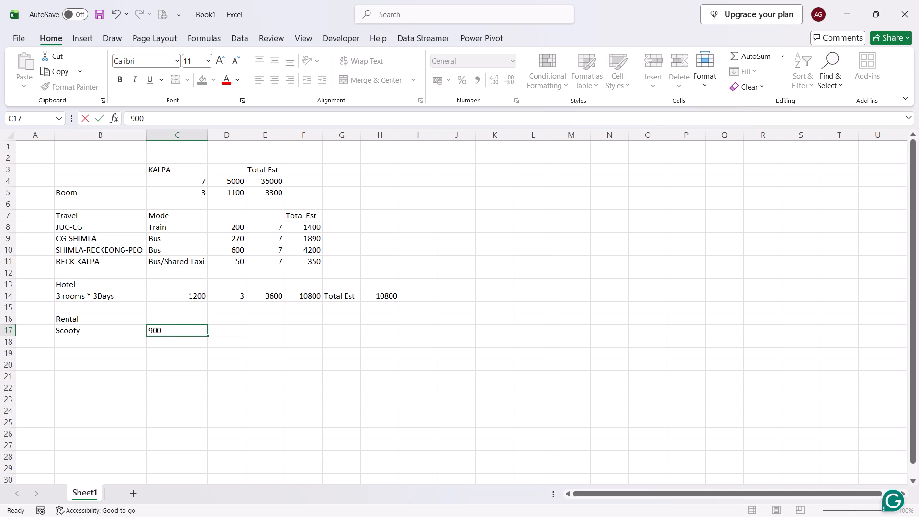
{"action": "key", "text": "Right"}
{"action": "key", "text": "4"}
{"action": "key", "text": "Right"}
Calculate the Scooty rental cost in E17 with the formula =C17*D17.
{"action": "key", "text": "equal"}
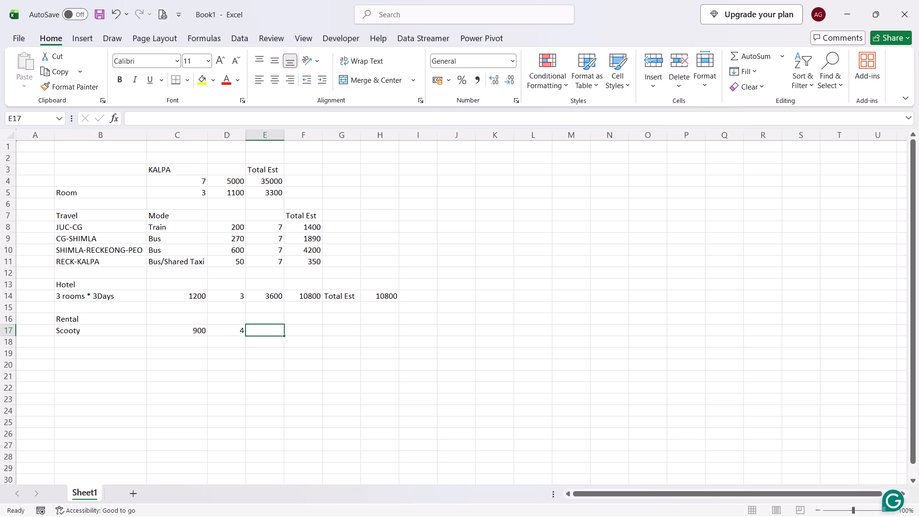
{"action": "left_click", "coordinate": [168, 327]}
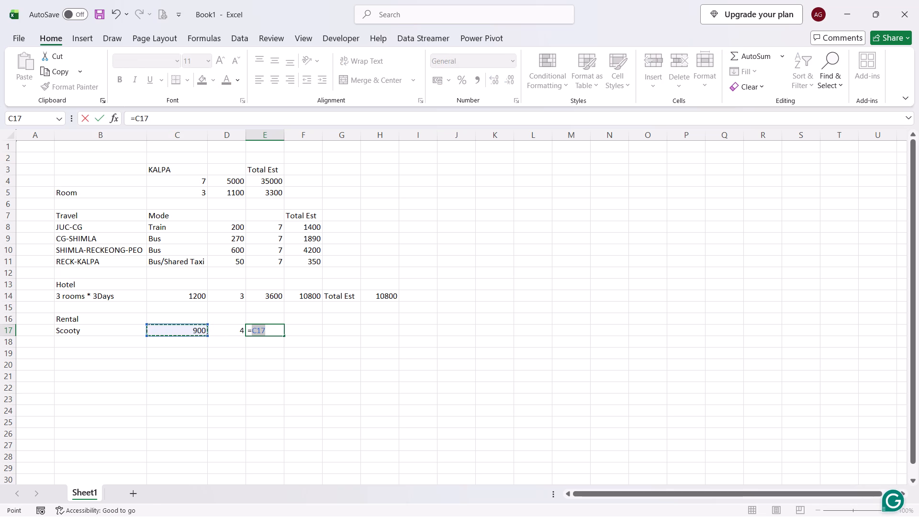
{"action": "key", "text": "shift+asterisk"}
{"action": "left_click", "coordinate": [223, 331]}
{"action": "key", "text": "Return"}
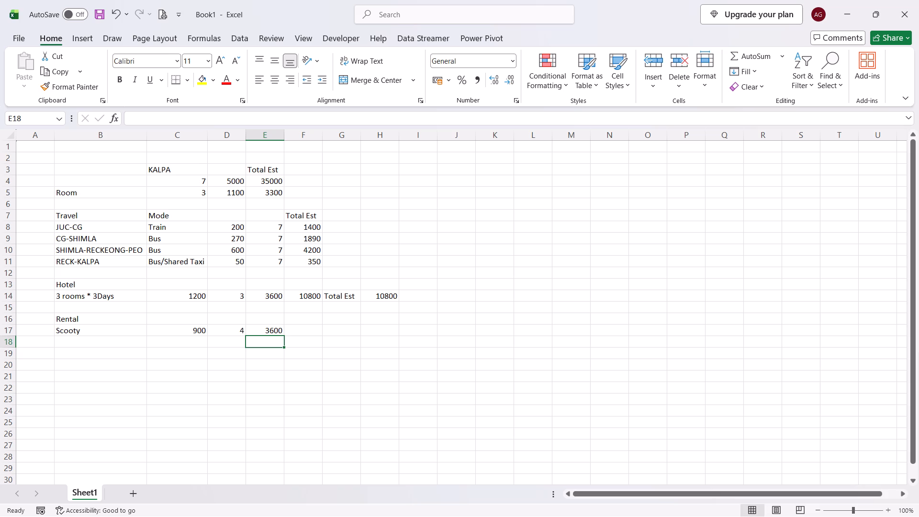
Select cell B18 below the Scooty entry.
{"action": "left_click", "coordinate": [112, 345]}
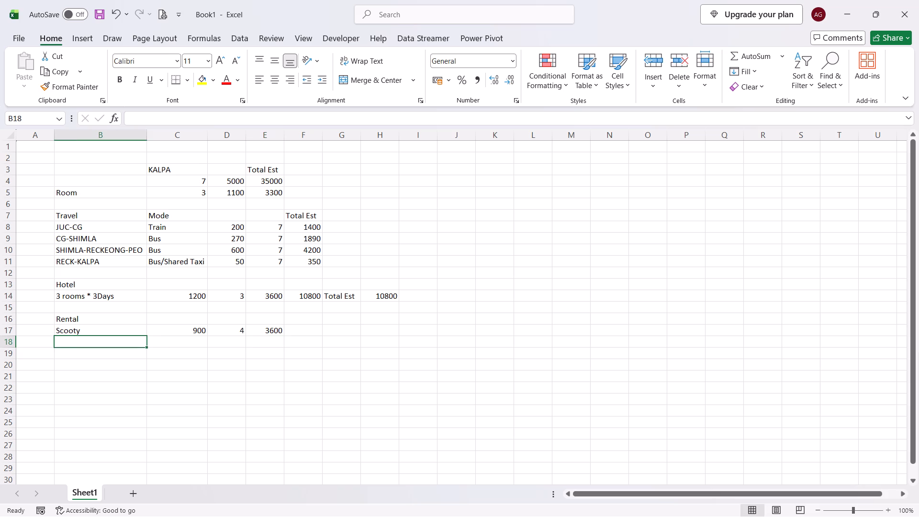
Enter the item label "6l one scooty" in B18 below the Scooty entry.
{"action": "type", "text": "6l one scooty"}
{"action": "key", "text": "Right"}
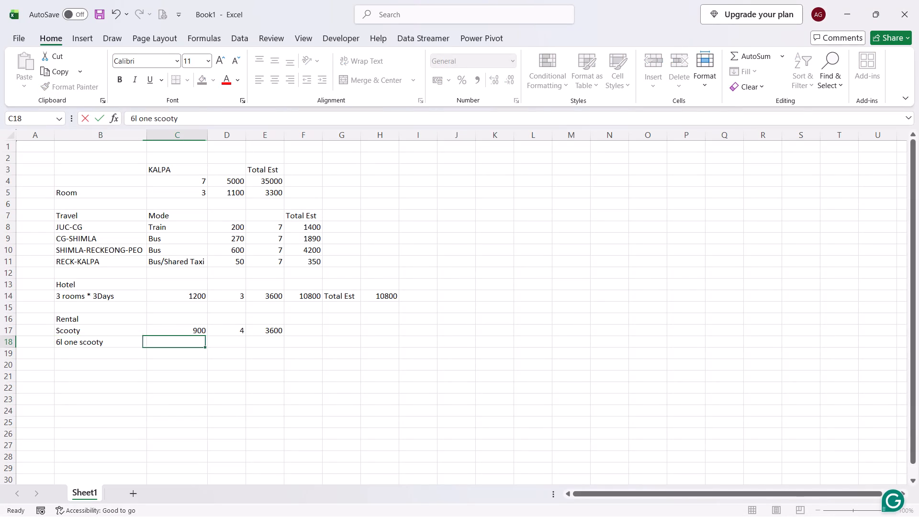
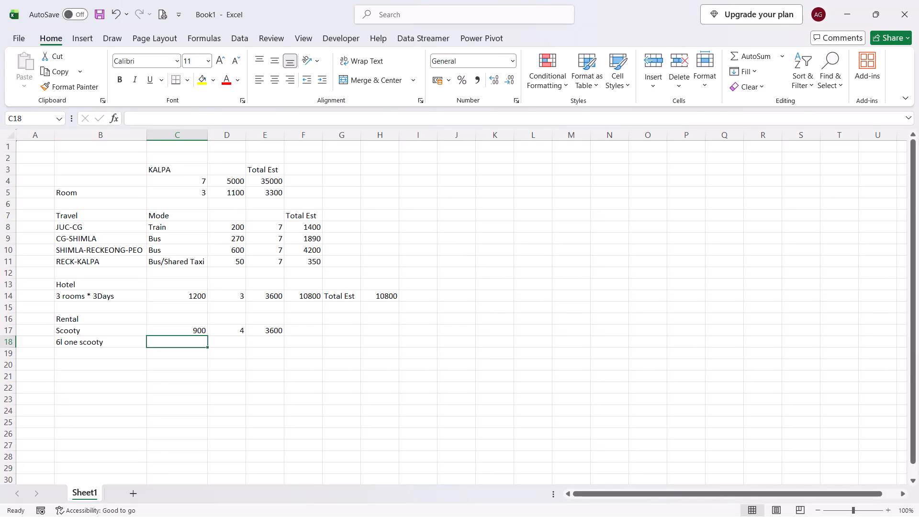
Change the label in B18 to "6l petrol * one scooty".
{"action": "left_click", "coordinate": [61, 339]}
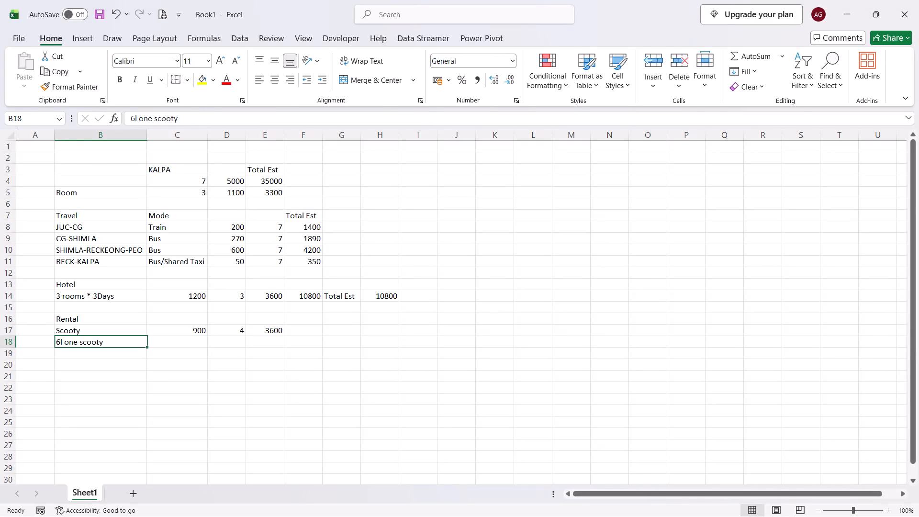
{"action": "left_click", "coordinate": [138, 121]}
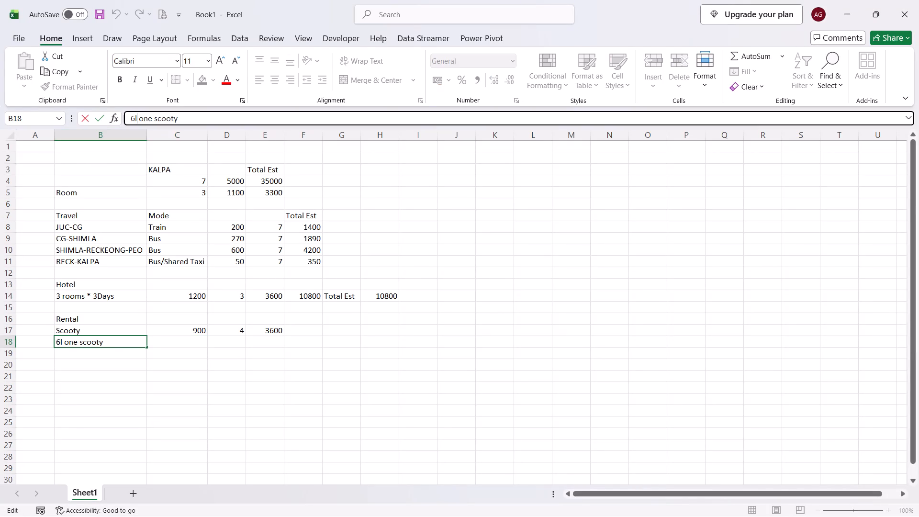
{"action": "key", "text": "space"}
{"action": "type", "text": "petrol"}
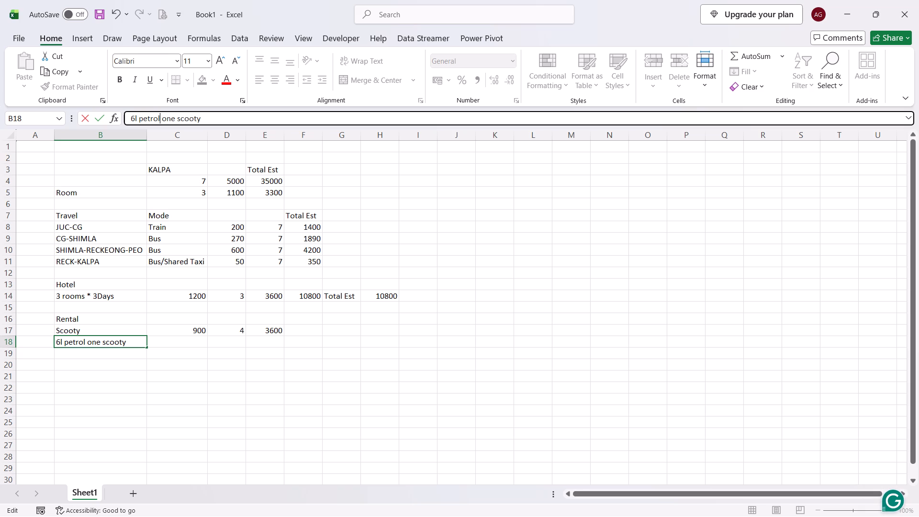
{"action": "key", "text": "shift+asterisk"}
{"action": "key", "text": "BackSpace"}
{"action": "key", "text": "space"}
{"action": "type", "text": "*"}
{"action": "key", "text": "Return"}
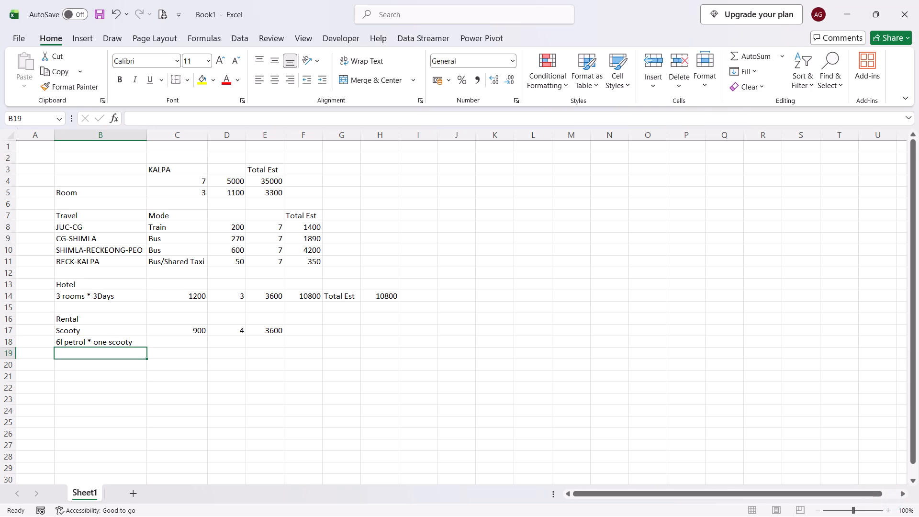
Select cell C18 beside the petrol label and dismiss the WhatsApp notification.
{"action": "left_click", "coordinate": [196, 346]}
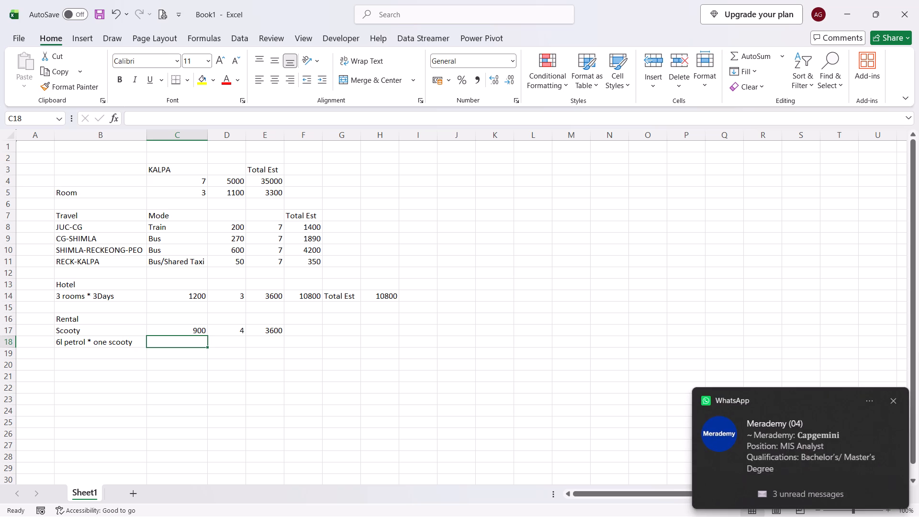
{"action": "left_click", "coordinate": [896, 404]}
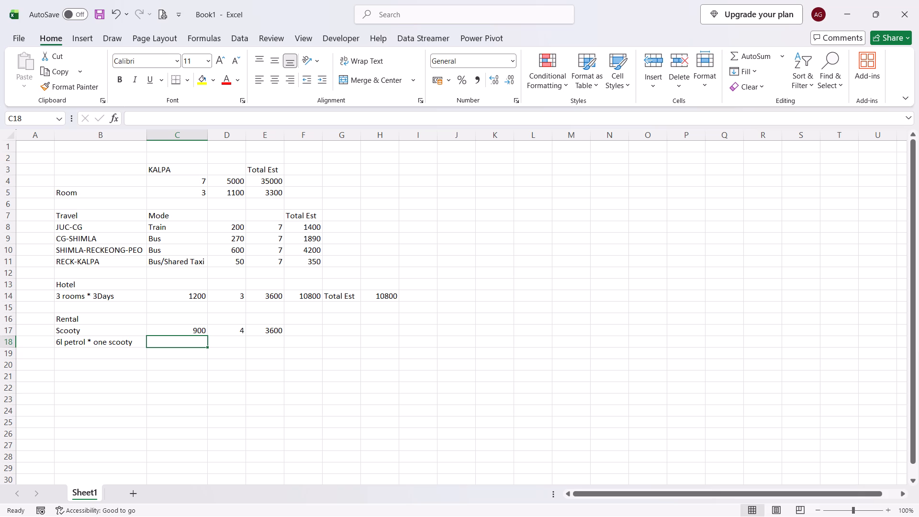
Enter the petrol quantity 6 in D18 on the "6l petrol * one scooty" row.
{"action": "left_click", "coordinate": [234, 341]}
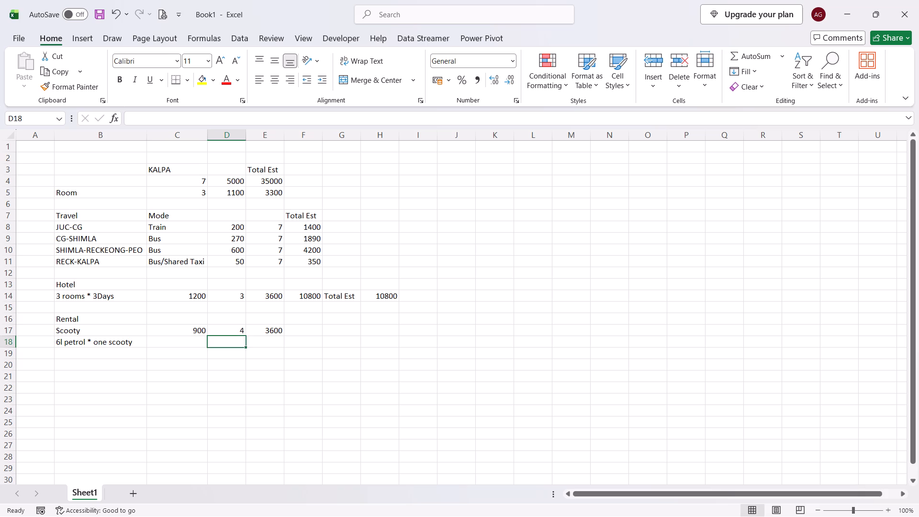
{"action": "key", "text": "6"}
{"action": "key", "text": "Return"}
Enter the label "Total Est" in F17 on the Scooty row.
{"action": "left_click", "coordinate": [298, 330]}
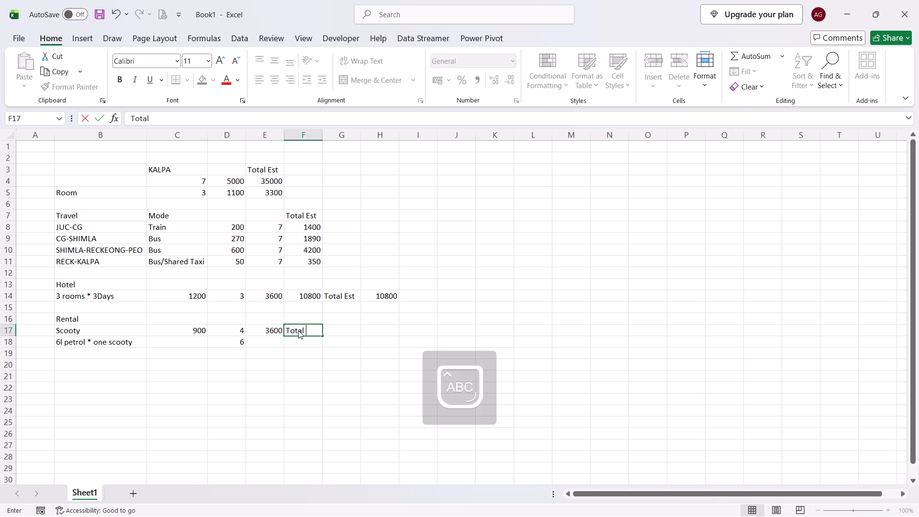
{"action": "key", "text": "Return"}
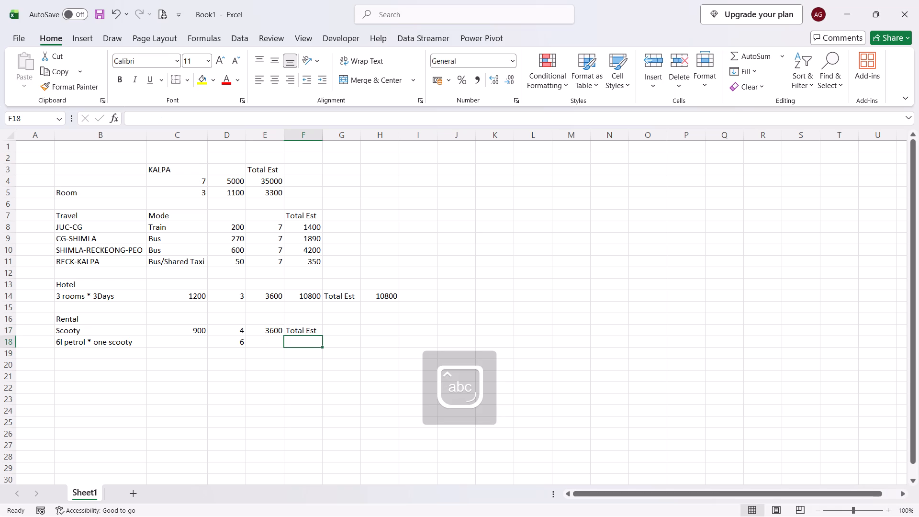
Enter the petrol price 103 in C18.
{"action": "left_click", "coordinate": [194, 345]}
{"action": "type", "text": "103"}
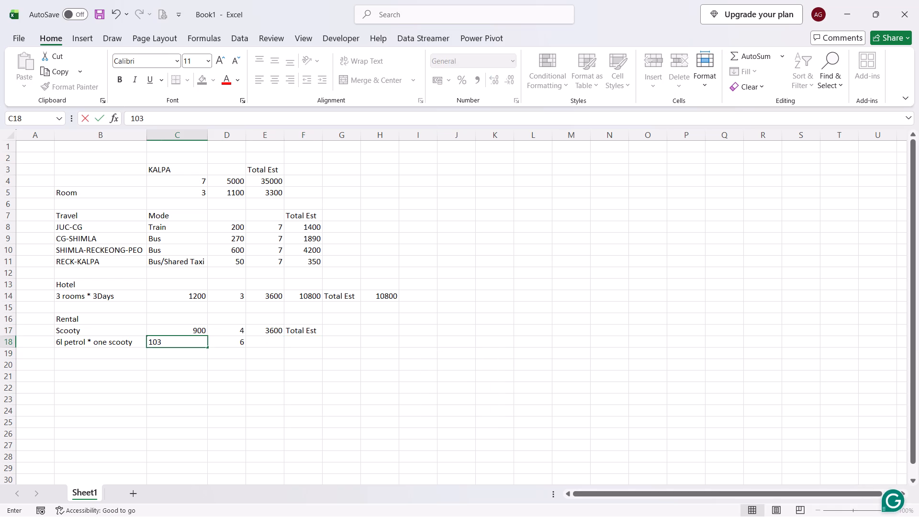
{"action": "key", "text": "Return"}
Calculate the Scooty rental total estimate in G17 with the formula =C17*D17.
{"action": "left_click", "coordinate": [331, 328]}
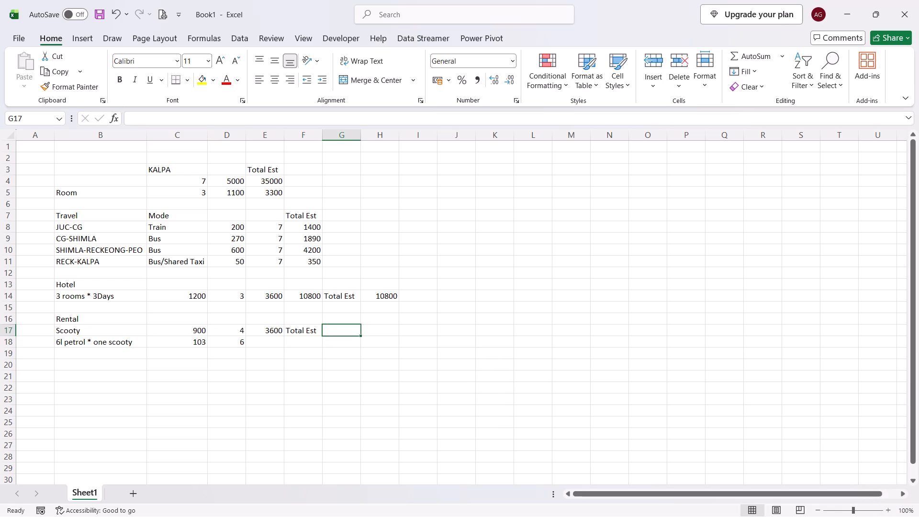
{"action": "type", "text": "-="}
{"action": "key", "text": "BackSpace"}
{"action": "key", "text": "BackSpace"}
{"action": "key", "text": "minus"}
{"action": "key", "text": "BackSpace"}
{"action": "key", "text": "equal"}
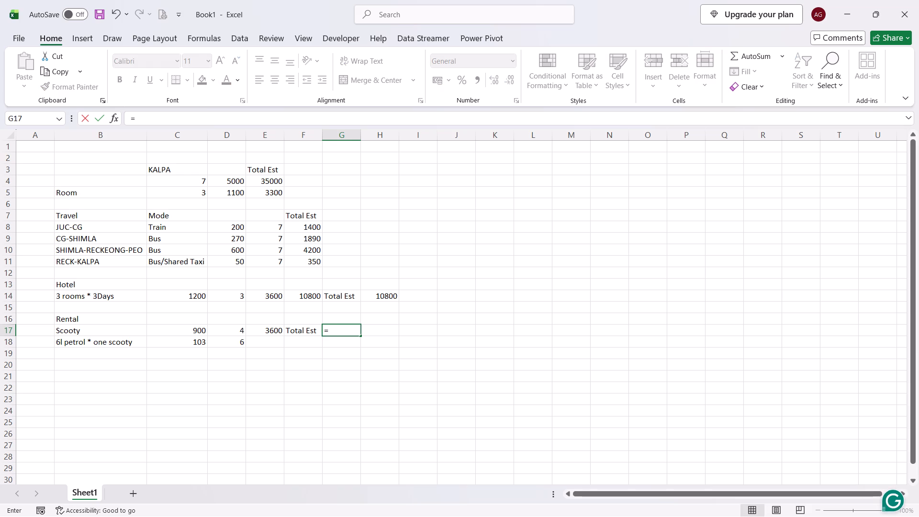
{"action": "left_click", "coordinate": [200, 329]}
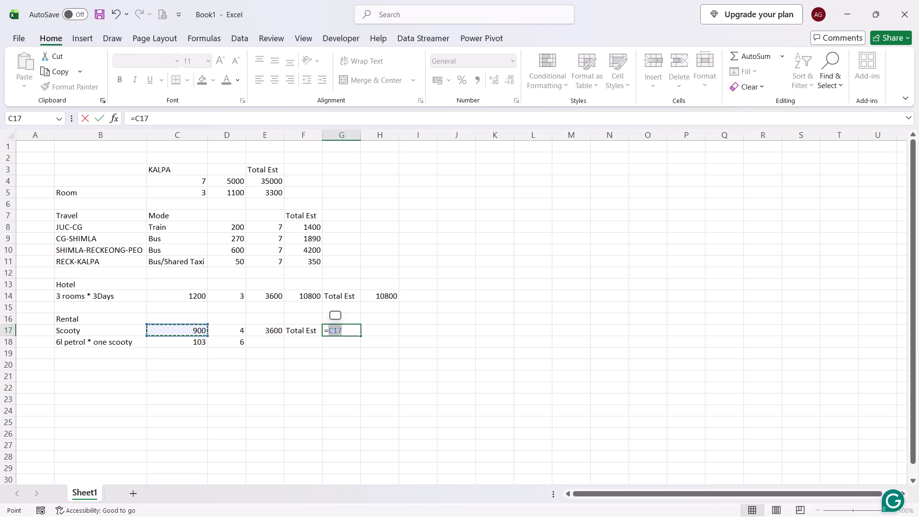
{"action": "key", "text": "shift+asterisk"}
{"action": "left_click", "coordinate": [221, 331]}
{"action": "key", "text": "Return"}
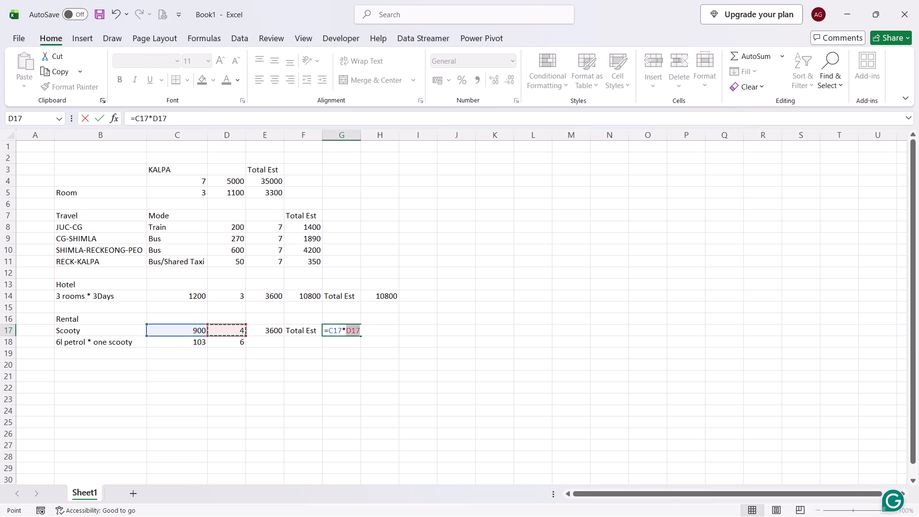
Calculate the petrol cost for one scooty in E18 with the formula =C18*D18.
{"action": "left_click", "coordinate": [276, 344]}
{"action": "key", "text": "equal"}
{"action": "left_click", "coordinate": [196, 342]}
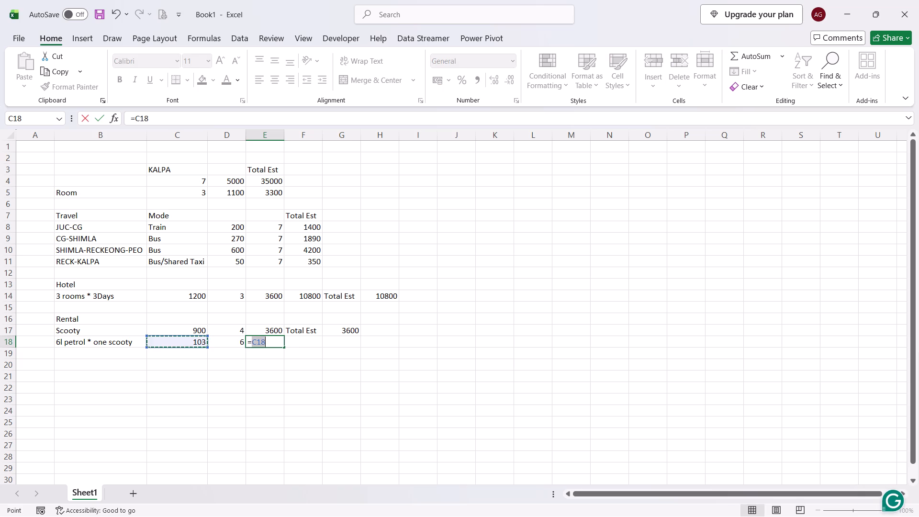
{"action": "key", "text": "shift+asterisk"}
{"action": "left_click", "coordinate": [228, 342]}
{"action": "key", "text": "Return"}
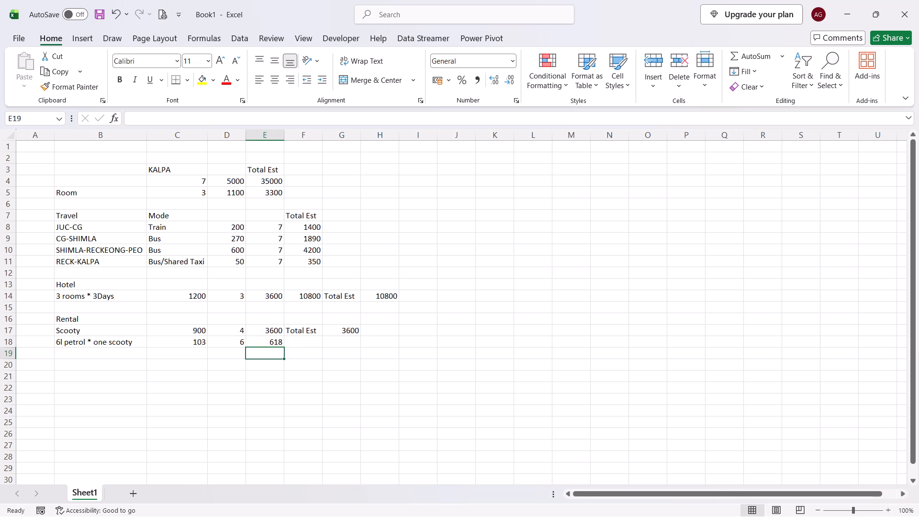
Calculate the petrol cost for all scooties in G18 with the formula =E18*D17.
{"action": "left_click", "coordinate": [341, 341]}
{"action": "key", "text": "equal"}
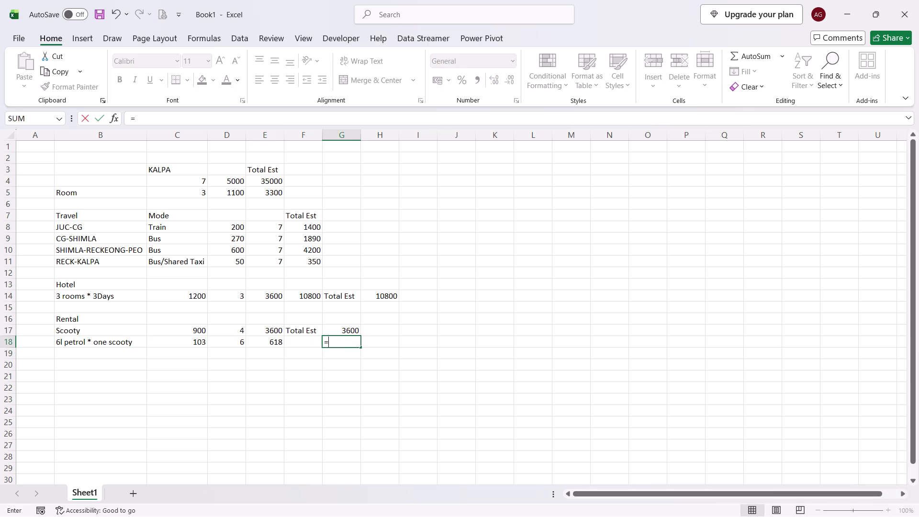
{"action": "left_click", "coordinate": [265, 344]}
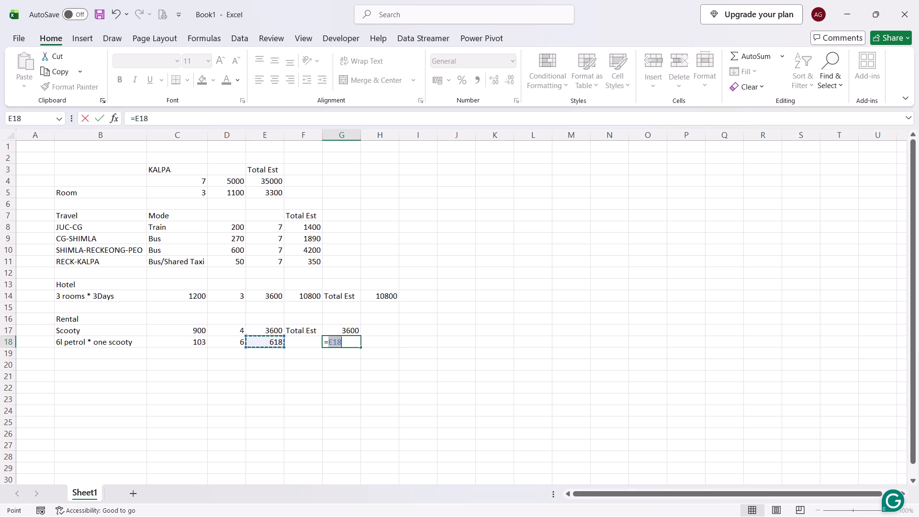
{"action": "key", "text": "shift+asterisk"}
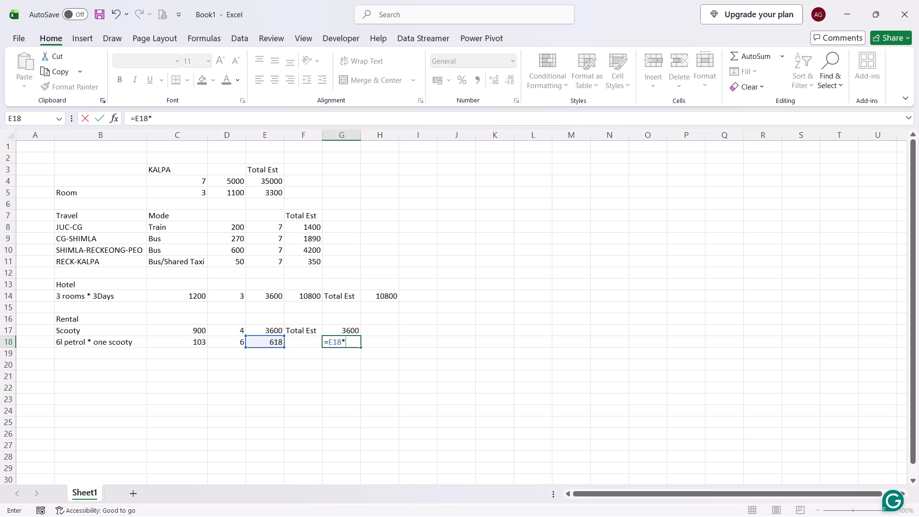
{"action": "left_click", "coordinate": [239, 329]}
{"action": "key", "text": "Return"}
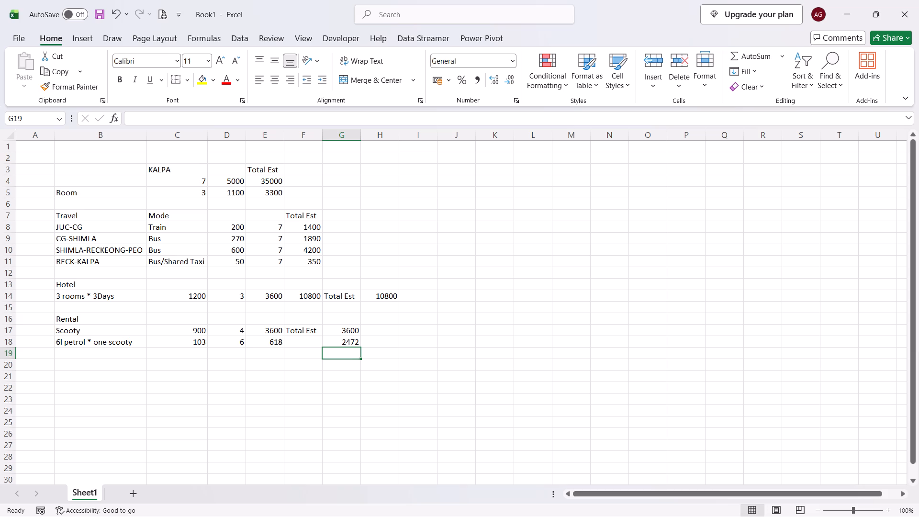
Add the scooty rental and petrol totals in G19 with the formula =G17+G18.
{"action": "key", "text": "equal"}
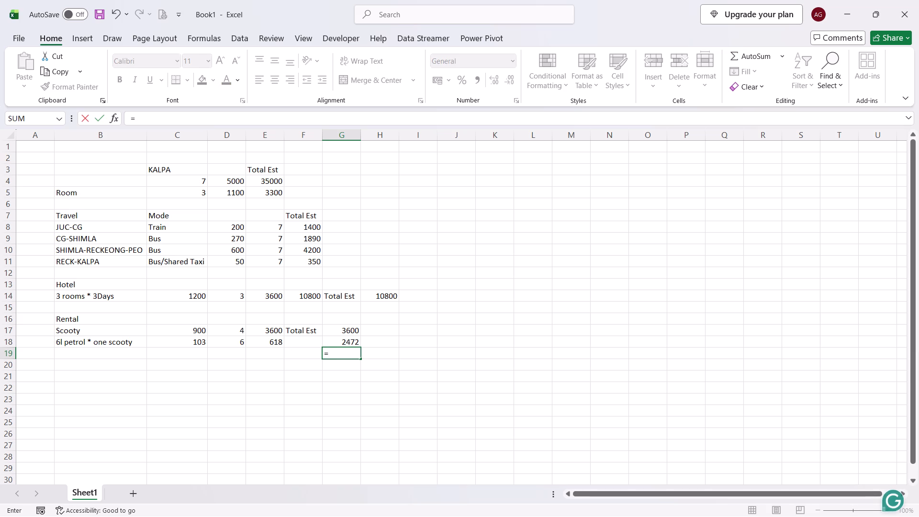
{"action": "left_click", "coordinate": [337, 329]}
{"action": "key", "text": "shift+plus"}
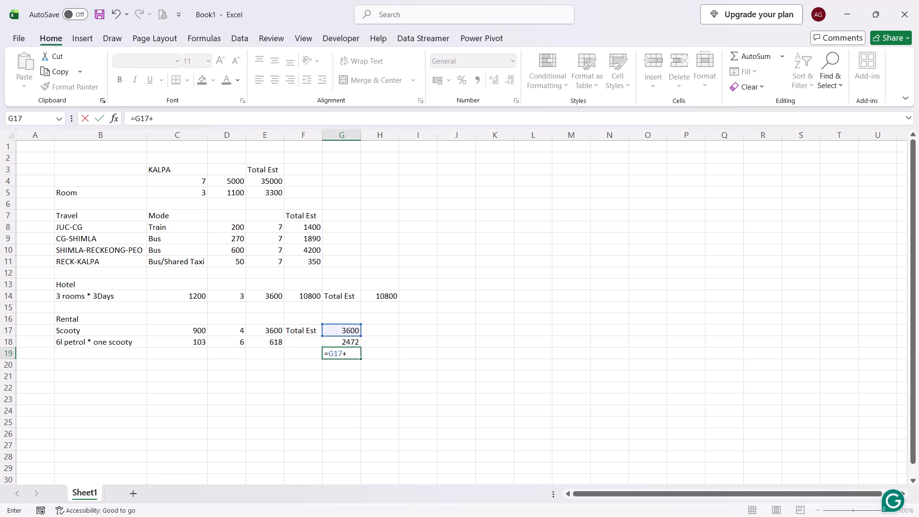
{"action": "left_click", "coordinate": [346, 344]}
{"action": "key", "text": "Return"}
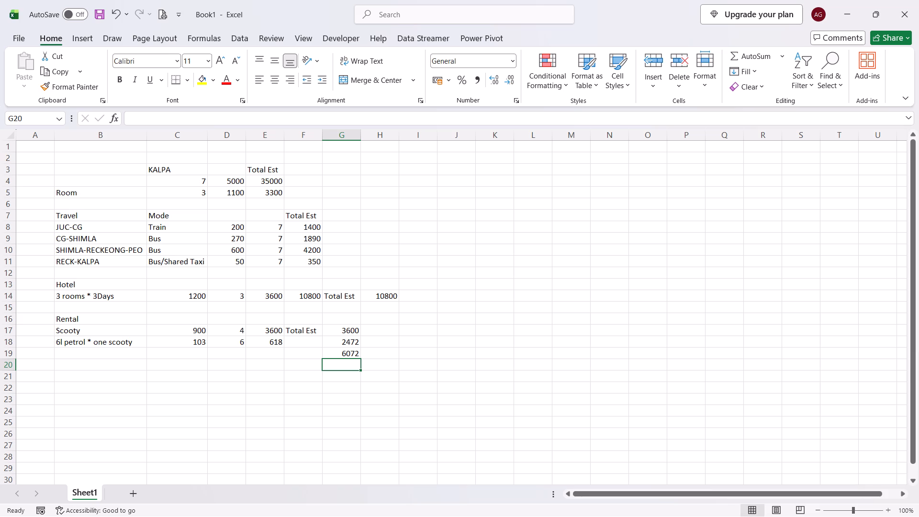
Enter the heading "Eat" in B20 below the Rental section.
{"action": "left_click", "coordinate": [83, 364]}
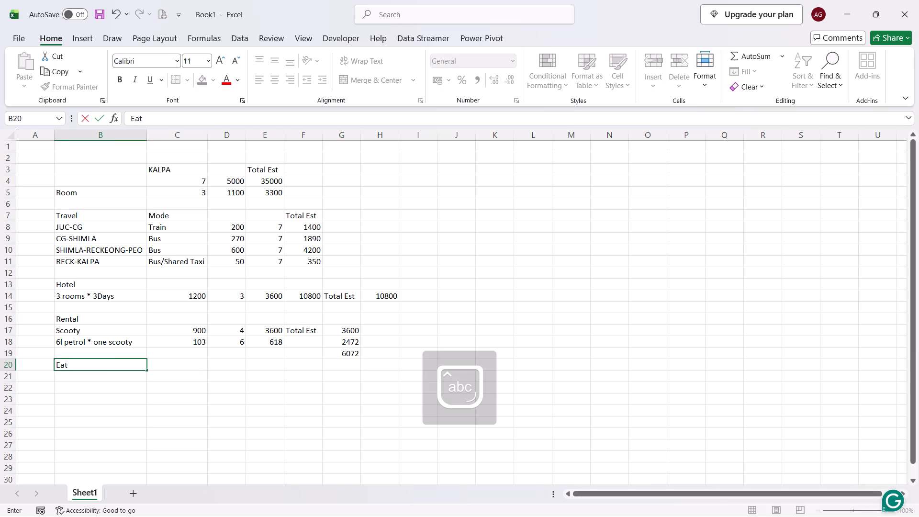
{"action": "key", "text": "Return"}
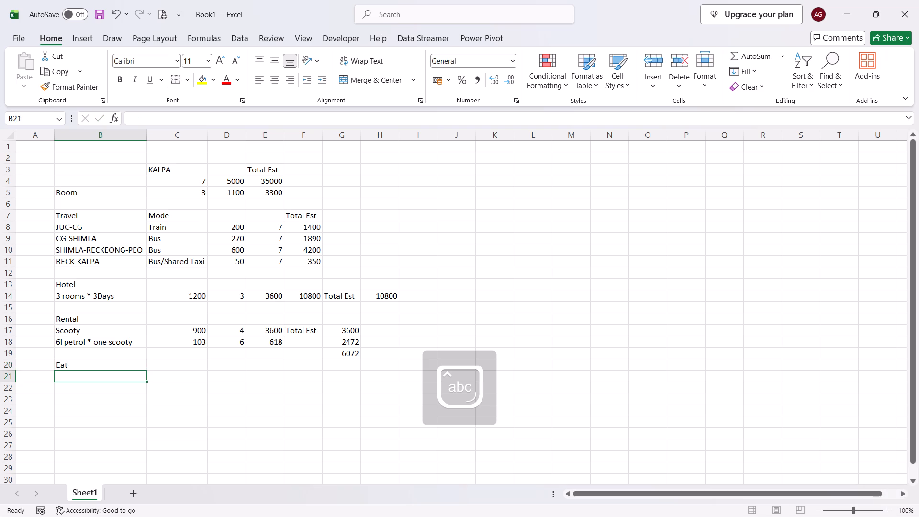
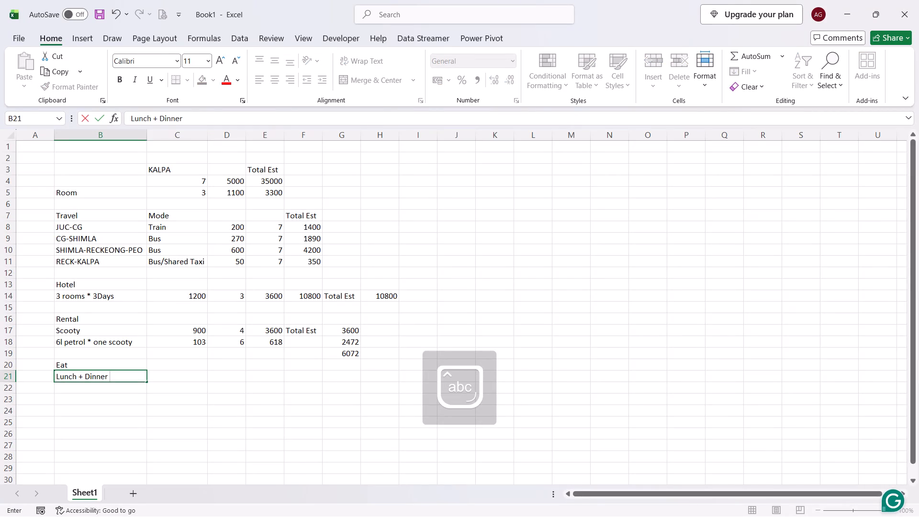
Enter 1500 as the meal cost in C21, beside the "Lunch + Dinner" label.
{"action": "left_click", "coordinate": [174, 374]}
{"action": "type", "text": "16"}
{"action": "key", "text": "BackSpace"}
{"action": "type", "text": "500"}
Extend the B21 label to "Lunch + Dinner * 6 times for whole duration" and autofit column B to its contents.
{"action": "left_click", "coordinate": [117, 376]}
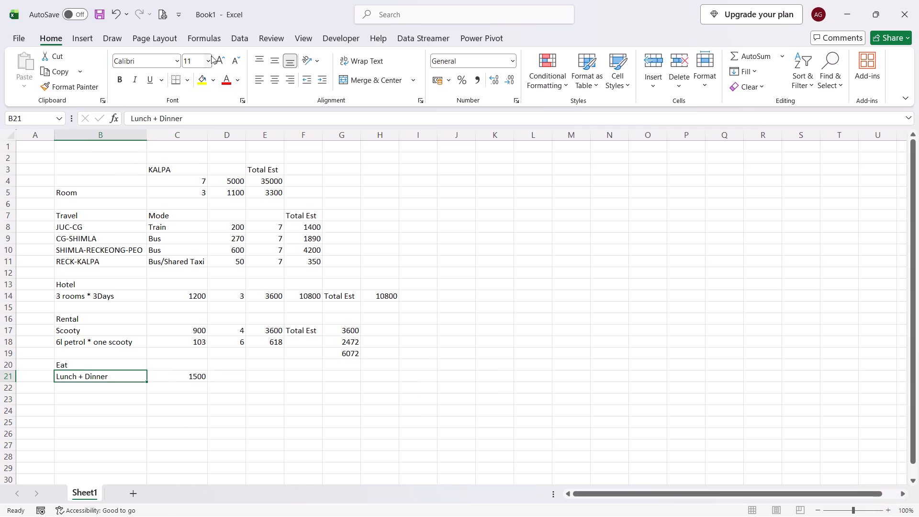
{"action": "left_click", "coordinate": [212, 120]}
{"action": "type", "text": "*"}
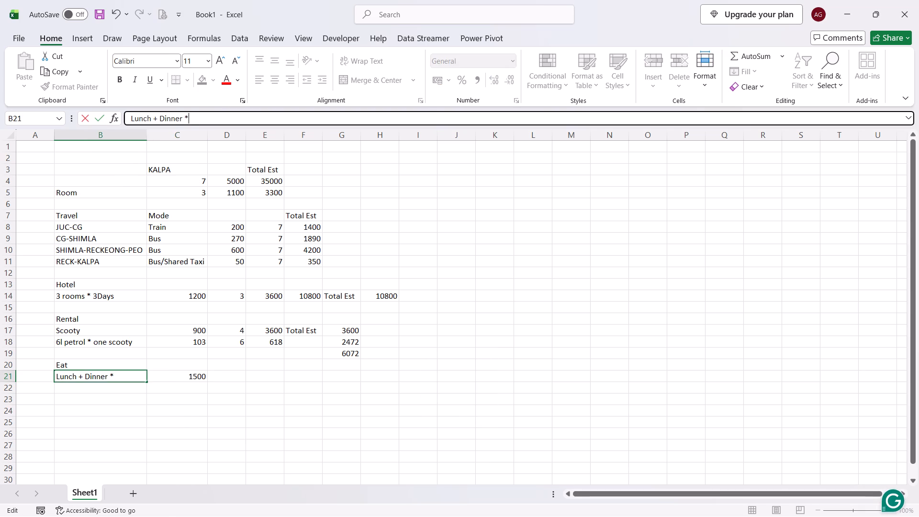
{"action": "key", "text": "space"}
{"action": "type", "text": "6 times"}
{"action": "key", "text": "space"}
{"action": "type", "text": "for whole duration"}
{"action": "key", "text": "Return"}
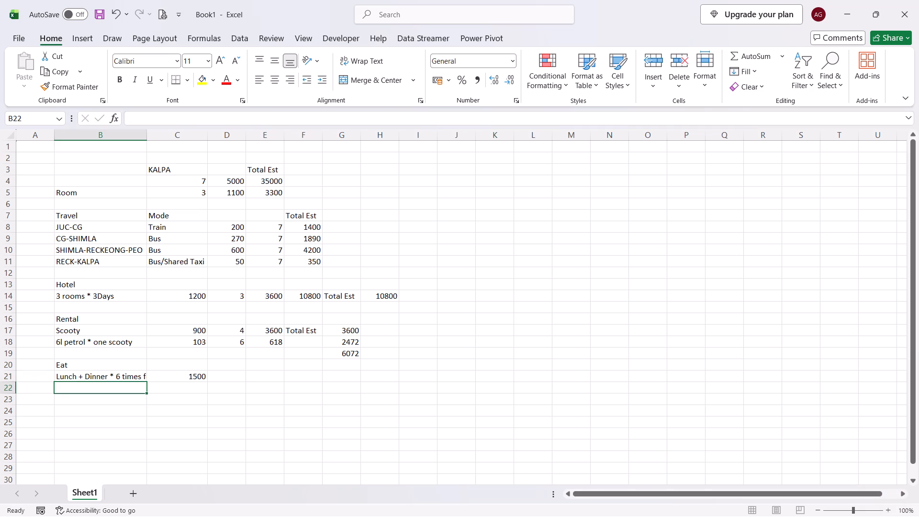
{"action": "double_click", "coordinate": [147, 136]}
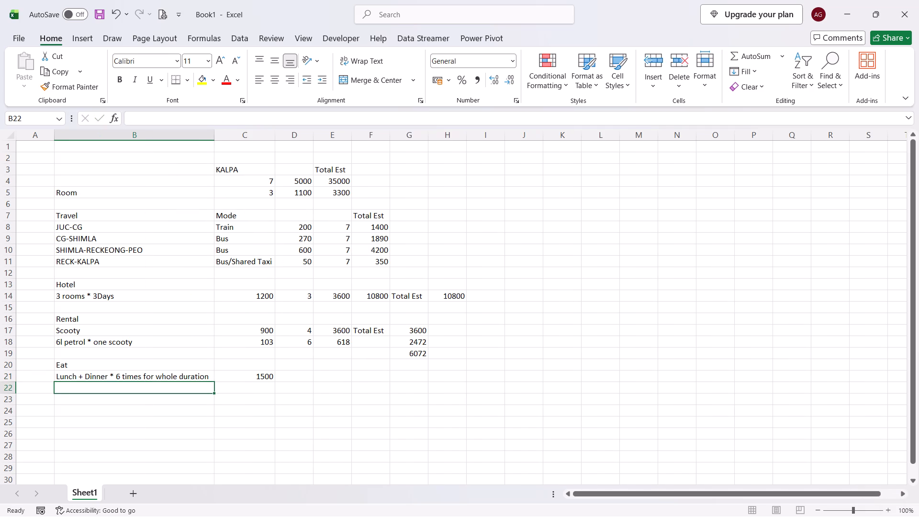
Enter 6 as the number of meal times in D21.
{"action": "left_click", "coordinate": [286, 375]}
{"action": "key", "text": "6"}
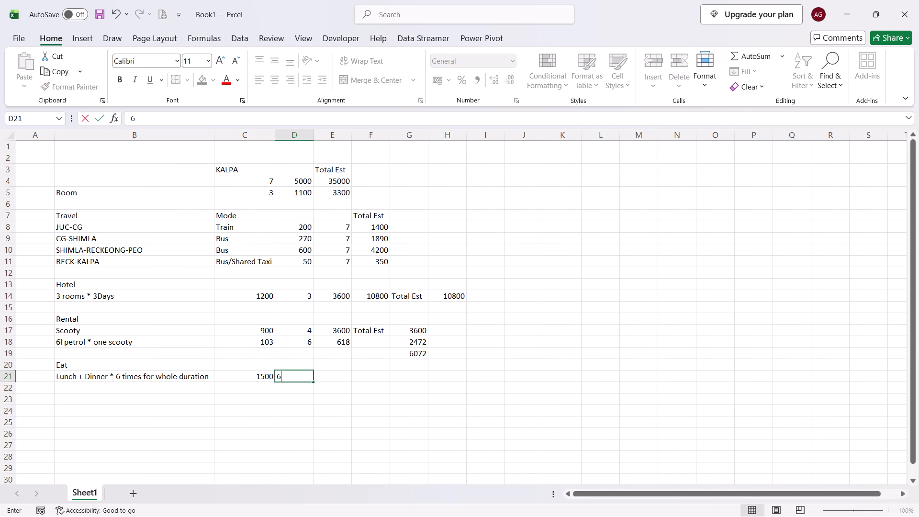
{"action": "key", "text": "Return"}
Calculate the total food cost in E21 with the formula =C21*D21.
{"action": "left_click", "coordinate": [334, 377]}
{"action": "key", "text": "equal"}
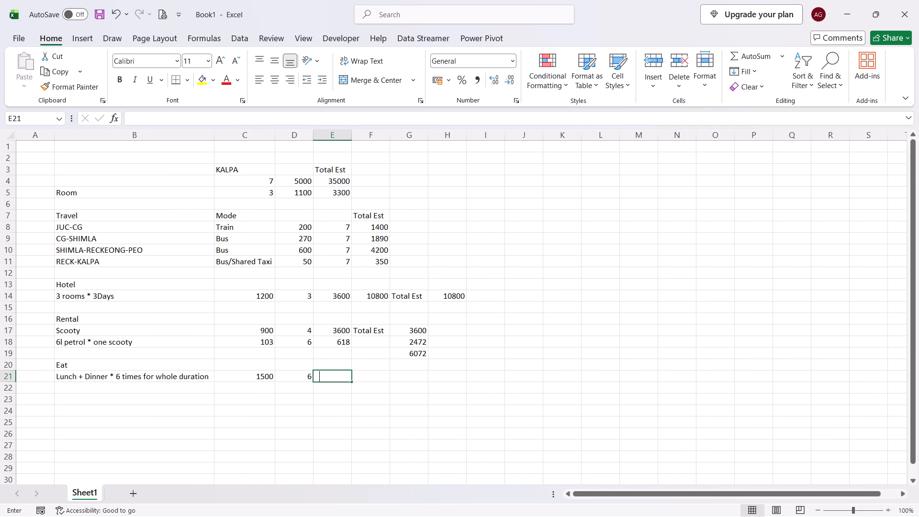
{"action": "left_click", "coordinate": [265, 376]}
{"action": "key", "text": "shift+asterisk"}
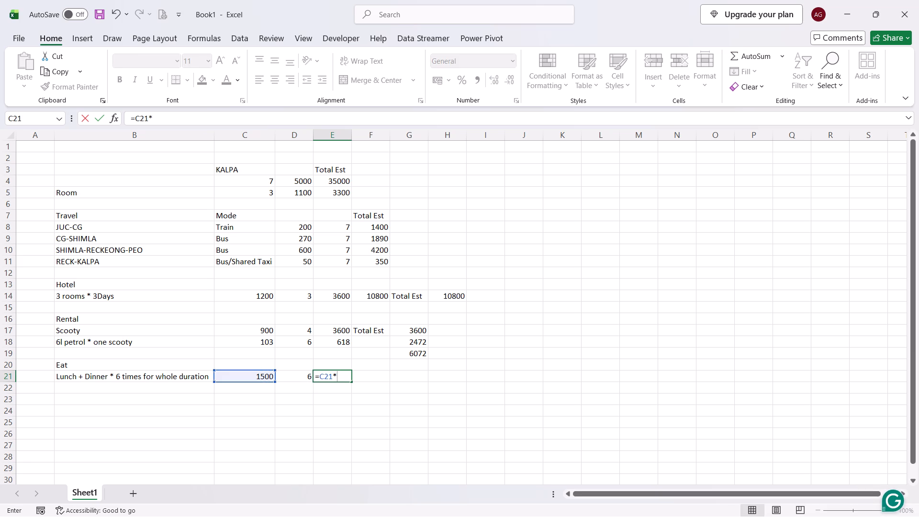
{"action": "left_click", "coordinate": [303, 379]}
{"action": "key", "text": "Return"}
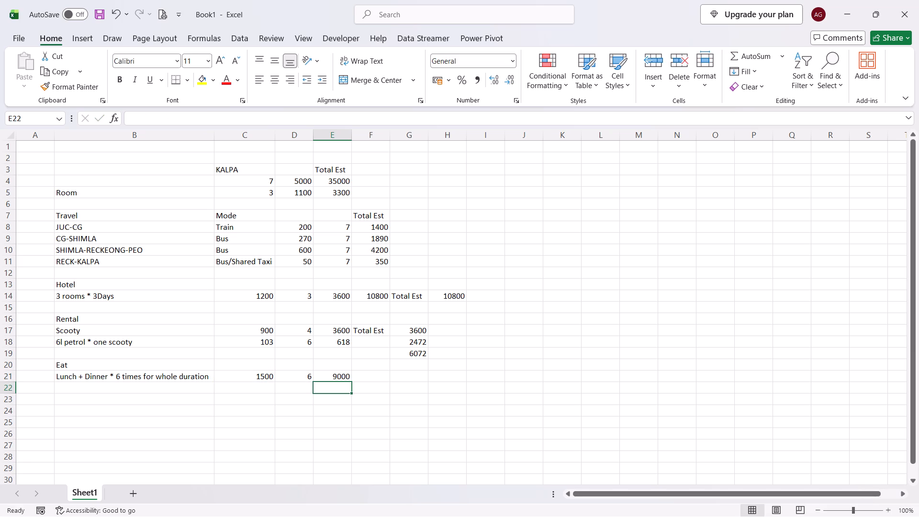
Add the note "(can vary)" in F21 beside the food total.
{"action": "left_click", "coordinate": [369, 376]}
{"action": "type", "text": "(can vary)"}
{"action": "key", "text": "Return"}
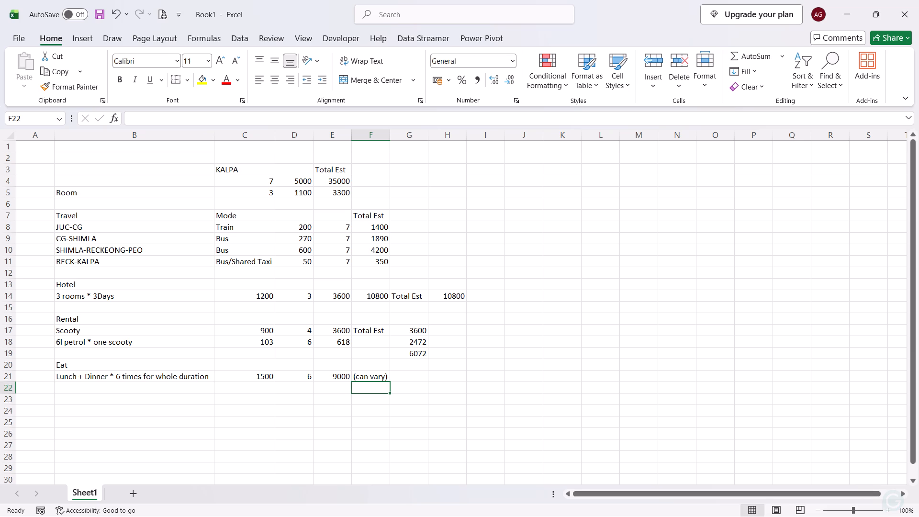
Total the four travel fares in H8 with the formula =SUM(F8:F11).
{"action": "left_click", "coordinate": [449, 227]}
{"action": "key", "text": "equal"}
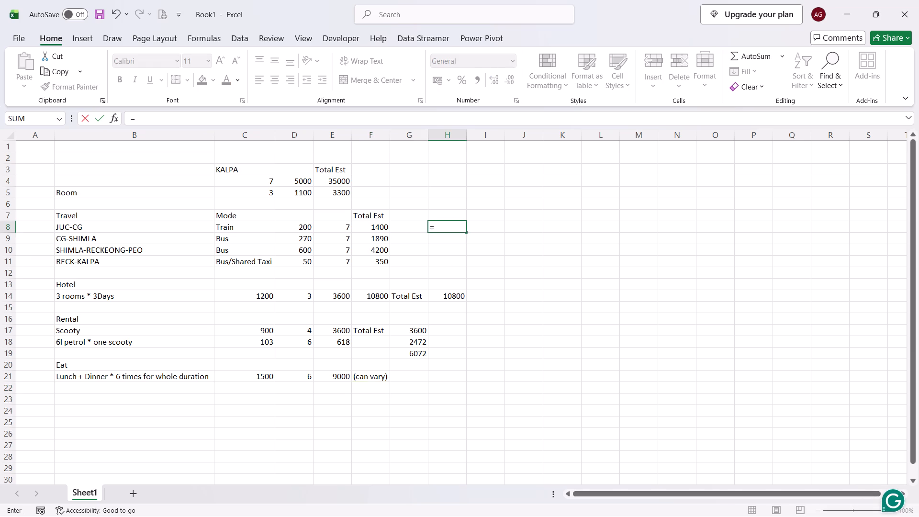
{"action": "type", "text": "sum"}
{"action": "key", "text": "Tab"}
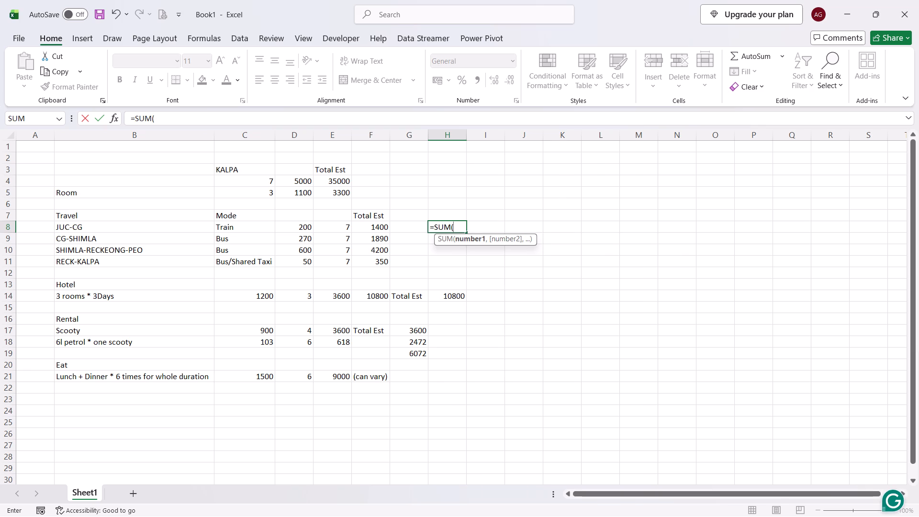
{"action": "left_click", "coordinate": [387, 226]}
{"action": "key", "text": "shift+Down"}
{"action": "key", "text": "shift+Down"}
{"action": "key", "text": "shift+Down"}
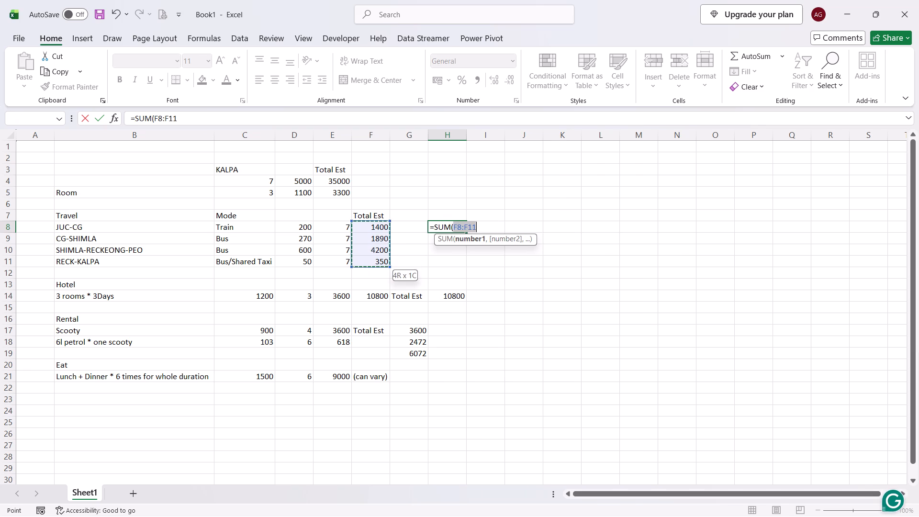
{"action": "key", "text": "shift+parenright"}
{"action": "key", "text": "Return"}
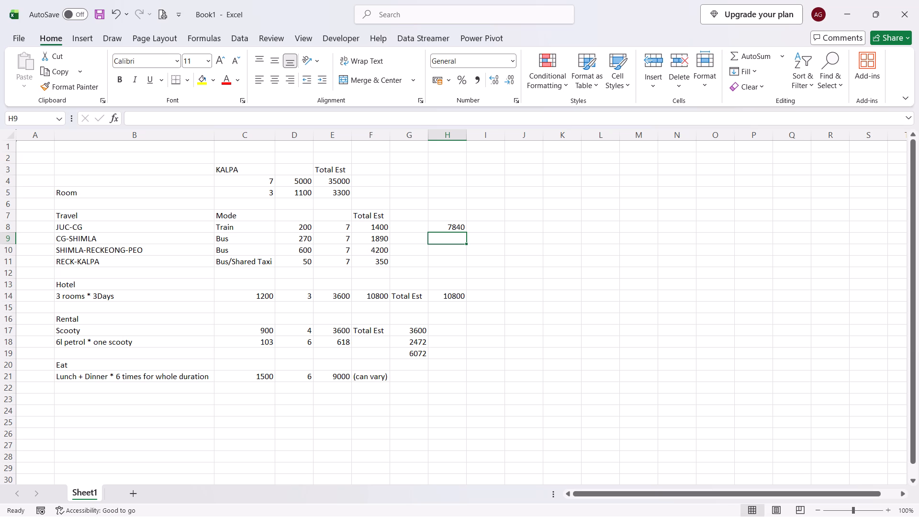
Enter the heading "est" in H7 above the travel fare total.
{"action": "left_click", "coordinate": [451, 218]}
{"action": "type", "text": "est"}
{"action": "key", "text": "Return"}
Enter the multiplier 2 in I8 beside the travel fare total.
{"action": "left_click", "coordinate": [474, 229]}
{"action": "key", "text": "equal"}
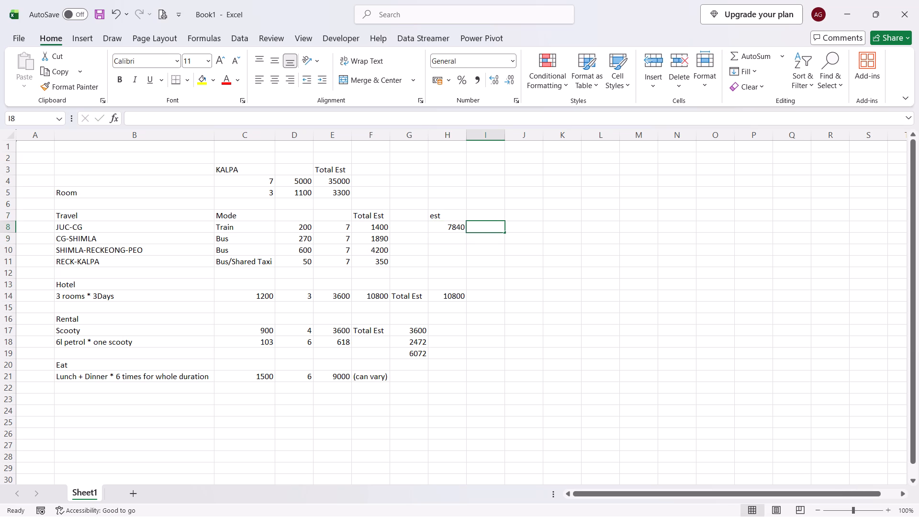
{"action": "key", "text": "BackSpace"}
{"action": "key", "text": "2"}
{"action": "key", "text": "Return"}
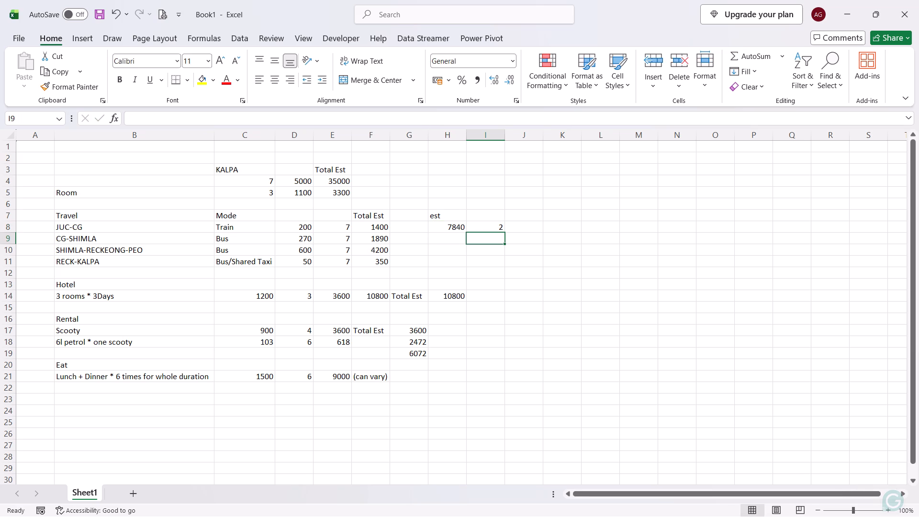
Calculate the doubled travel cost in J8 with the formula =H8*I8.
{"action": "left_click", "coordinate": [527, 222]}
{"action": "key", "text": "equal"}
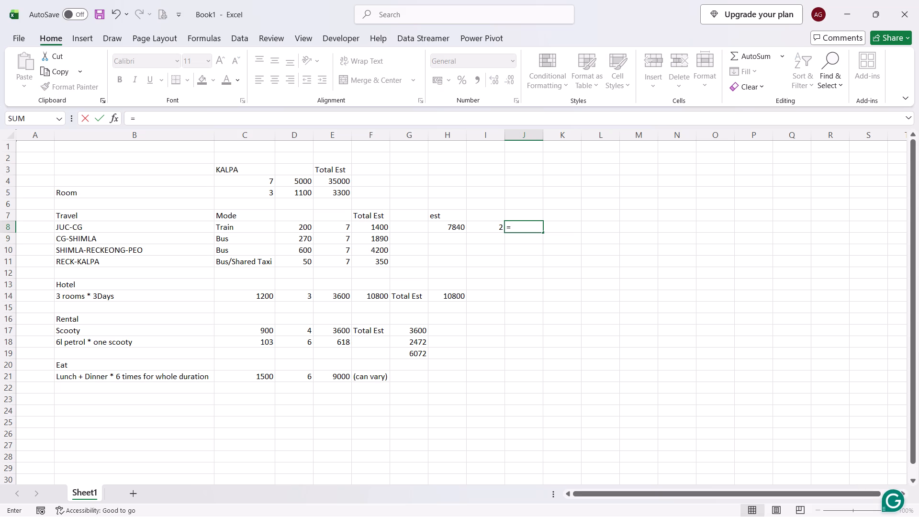
{"action": "left_click", "coordinate": [459, 225]}
{"action": "key", "text": "shift+asterisk"}
{"action": "left_click", "coordinate": [483, 225]}
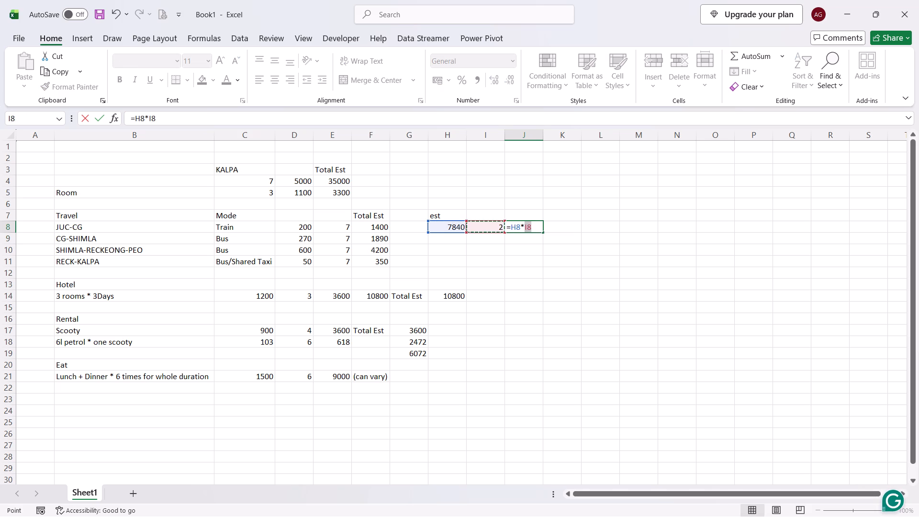
{"action": "key", "text": "Return"}
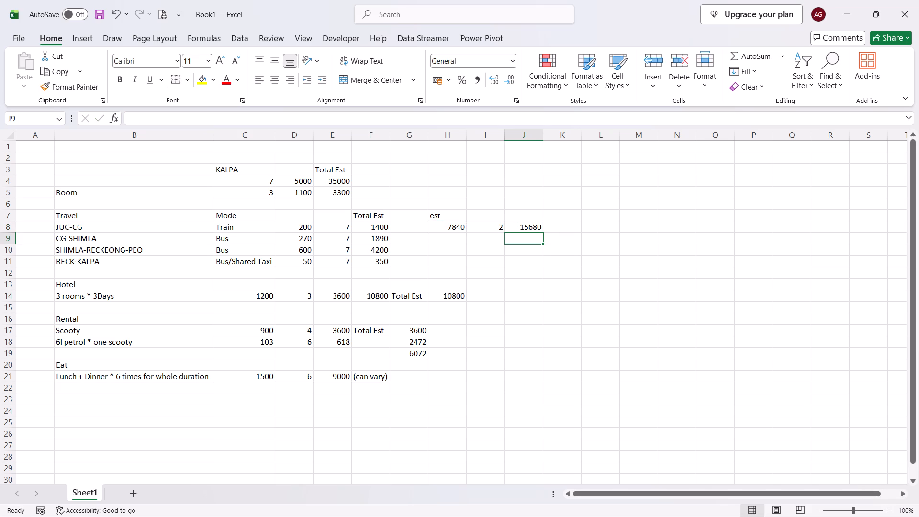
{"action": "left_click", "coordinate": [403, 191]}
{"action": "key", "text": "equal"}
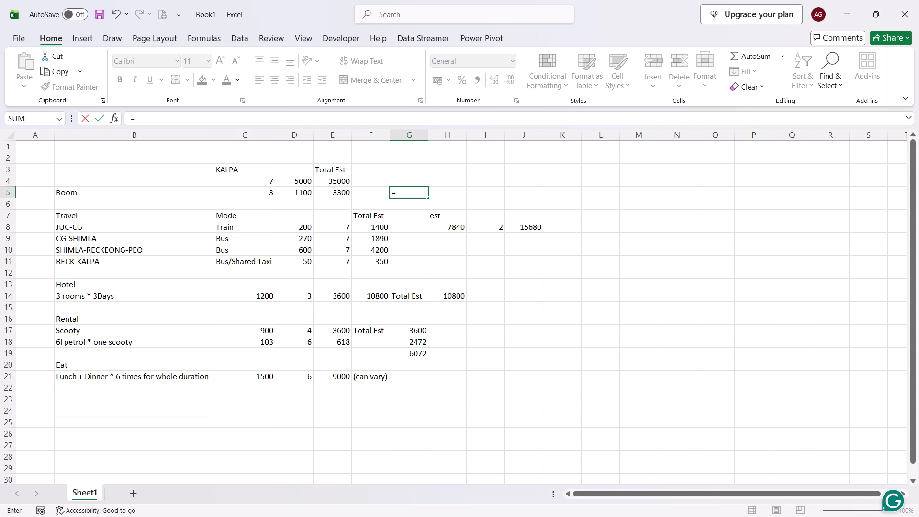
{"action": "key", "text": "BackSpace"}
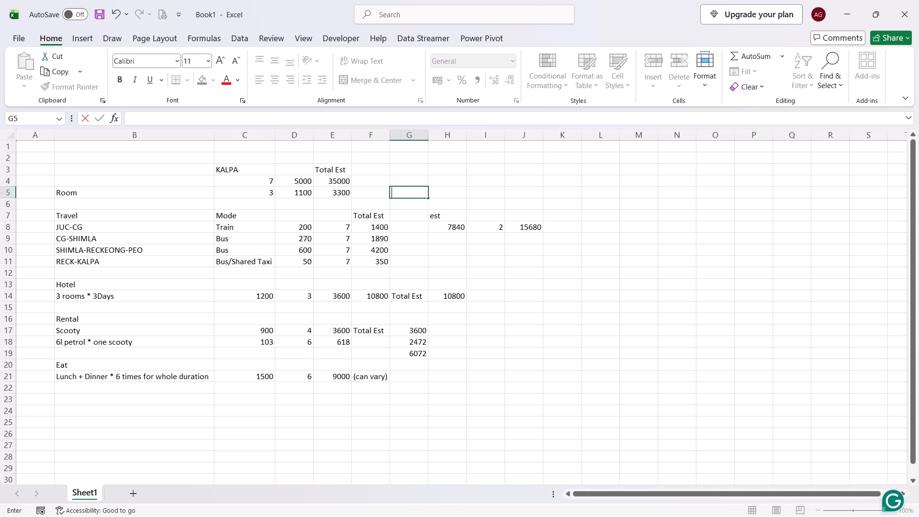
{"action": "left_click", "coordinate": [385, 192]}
Calculate the room cost times three in G5 with the formula =E5*3.
{"action": "left_click", "coordinate": [395, 191]}
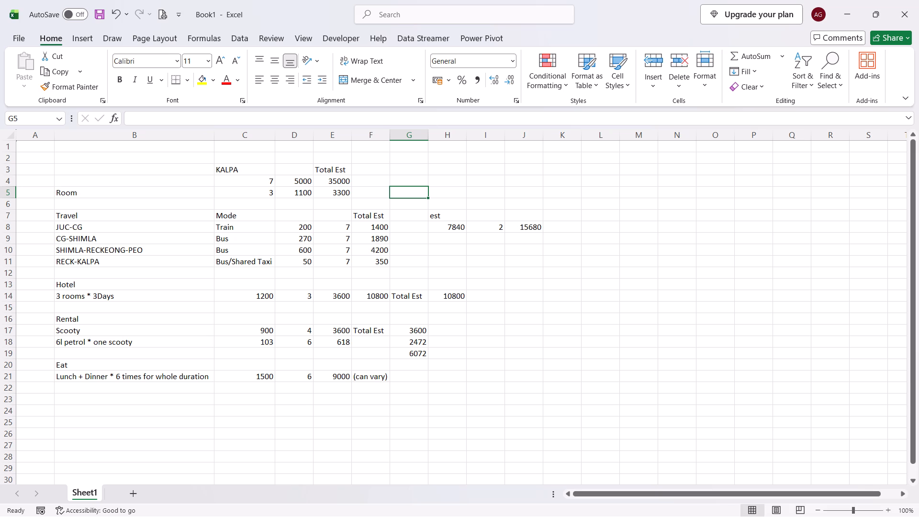
{"action": "key", "text": "equal"}
{"action": "left_click", "coordinate": [342, 192]}
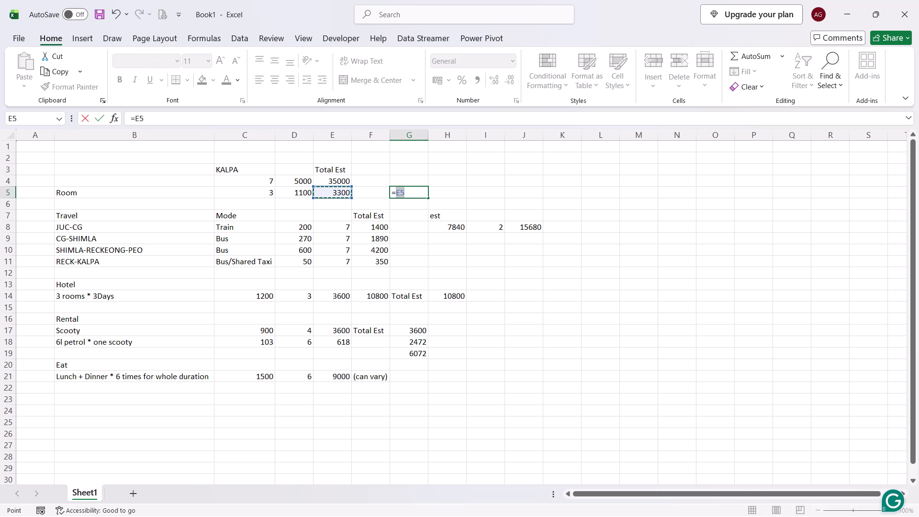
{"action": "key", "text": "shift+asterisk"}
{"action": "key", "text": "3"}
{"action": "key", "text": "Return"}
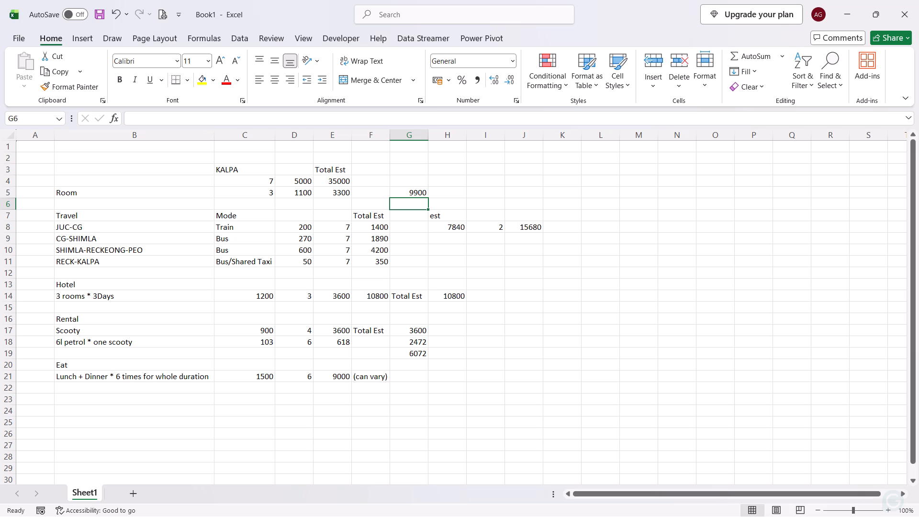
Calculate the overall trip total in L8 with the formula =G5+J8+G19+E21.
{"action": "left_click", "coordinate": [423, 355]}
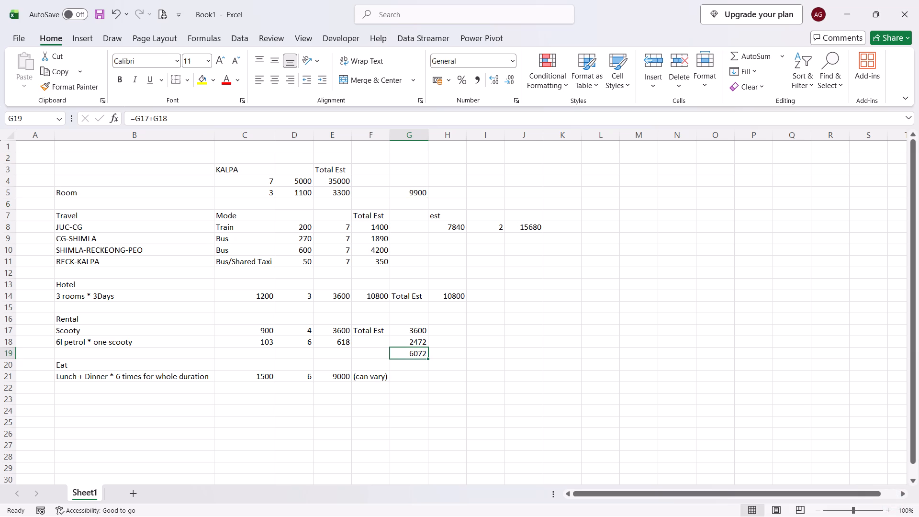
{"action": "left_click", "coordinate": [594, 226]}
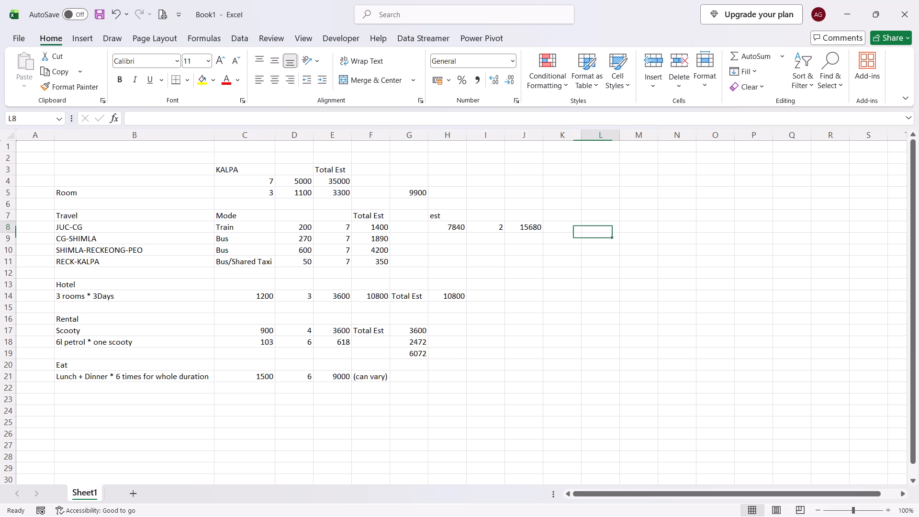
{"action": "key", "text": "equal"}
{"action": "left_click", "coordinate": [413, 194]}
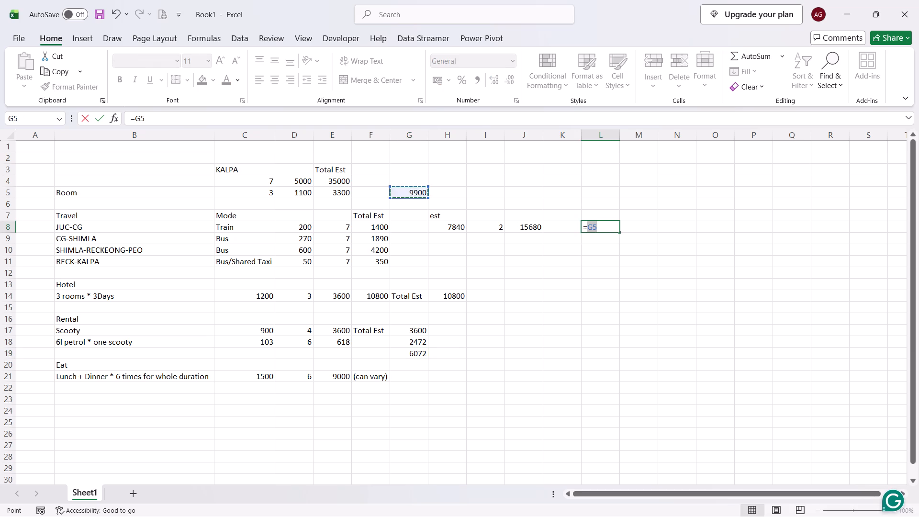
{"action": "key", "text": "shift+plus"}
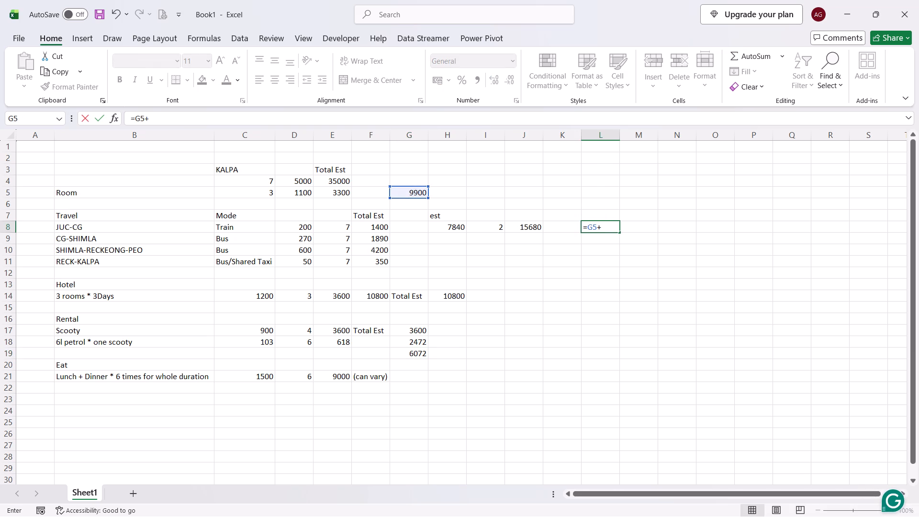
{"action": "left_click", "coordinate": [515, 225]}
{"action": "key", "text": "shift+plus"}
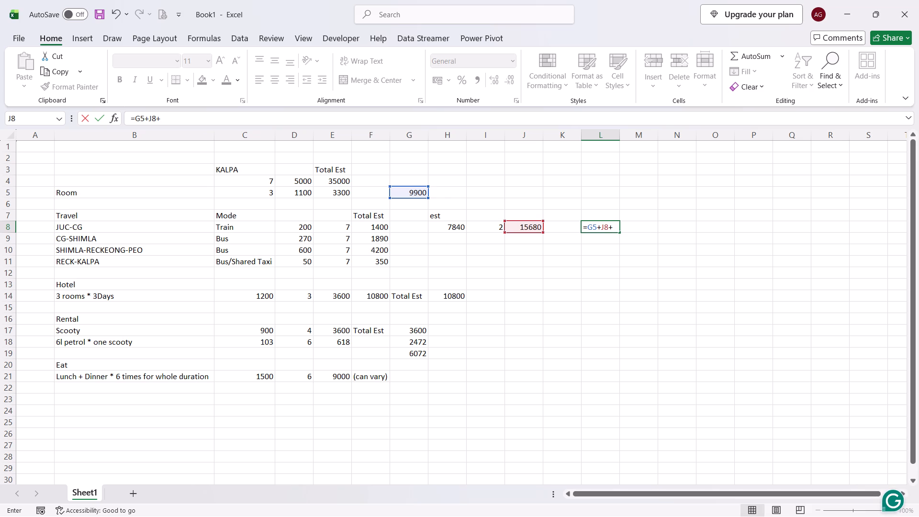
{"action": "left_click", "coordinate": [414, 352]}
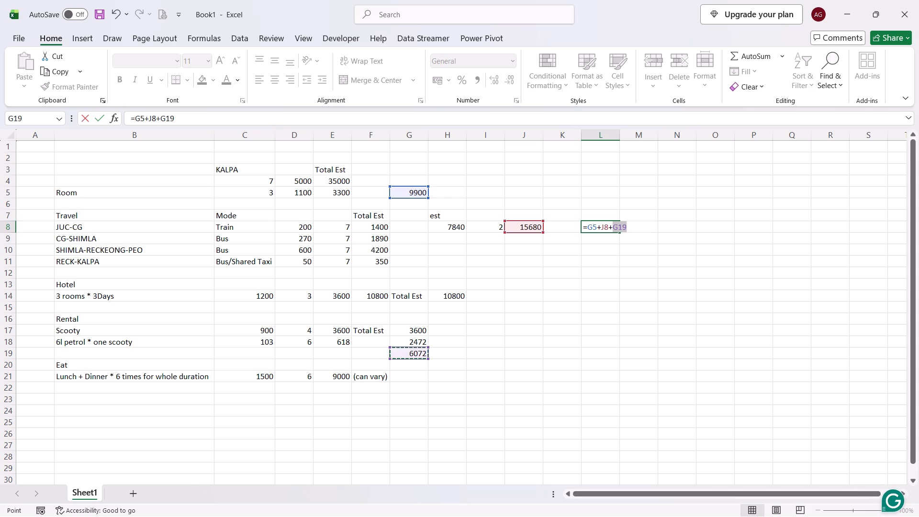
{"action": "key", "text": "shift+plus"}
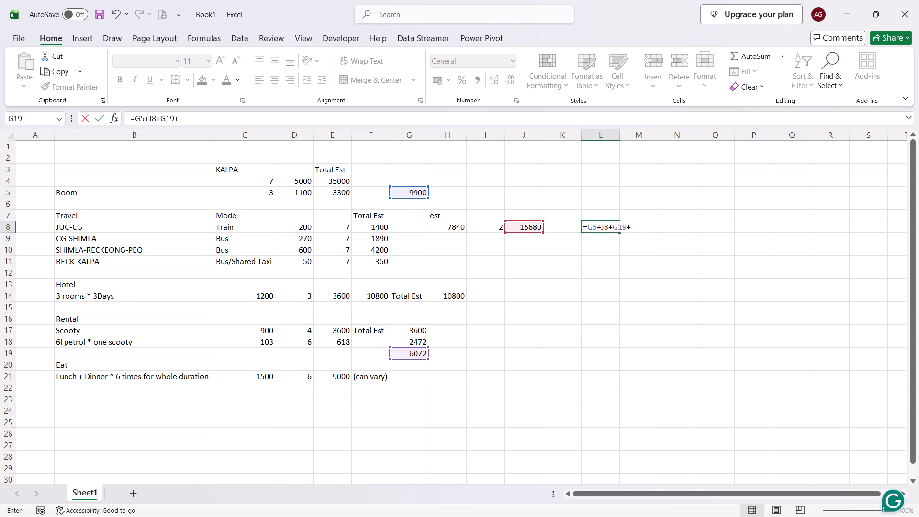
{"action": "left_click", "coordinate": [343, 376]}
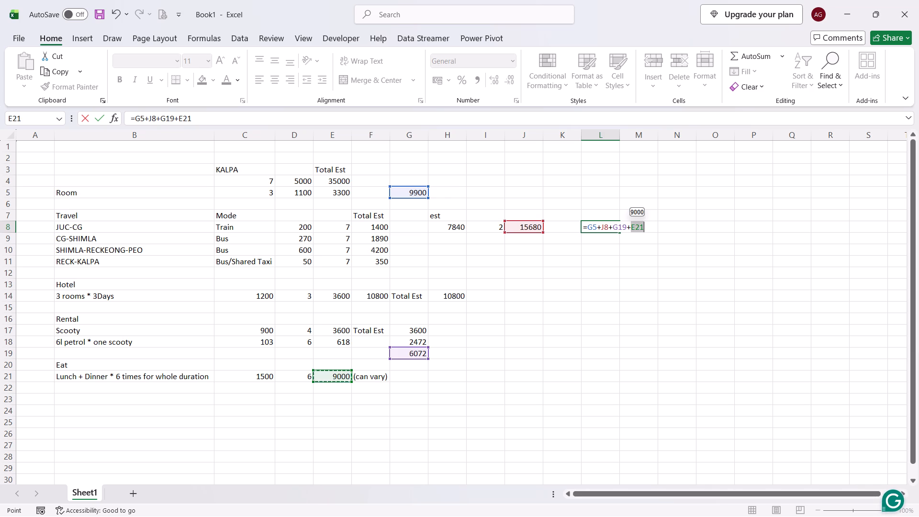
{"action": "key", "text": "Return"}
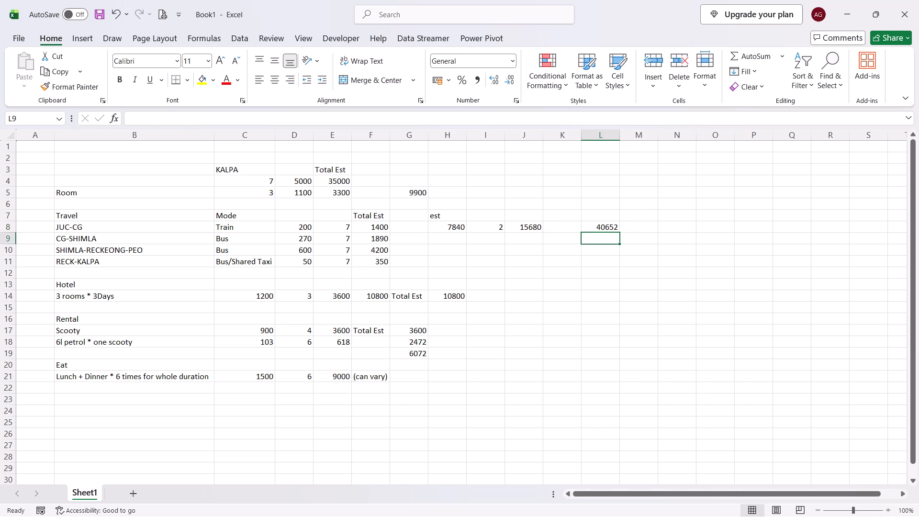
Highlight the total estimate in E4 and the overall trip total in L8 with a light gold fill.
{"action": "left_click", "coordinate": [346, 179]}
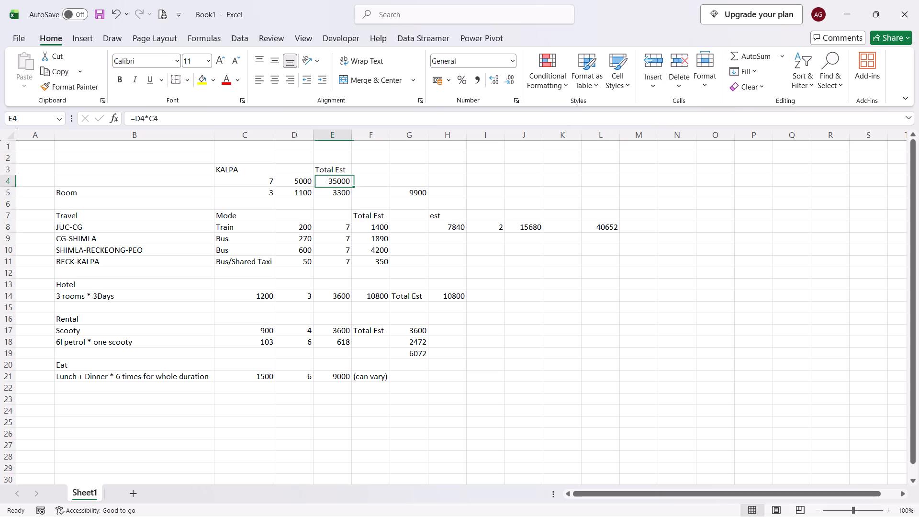
{"action": "left_click", "coordinate": [594, 225], "text": "ctrl"}
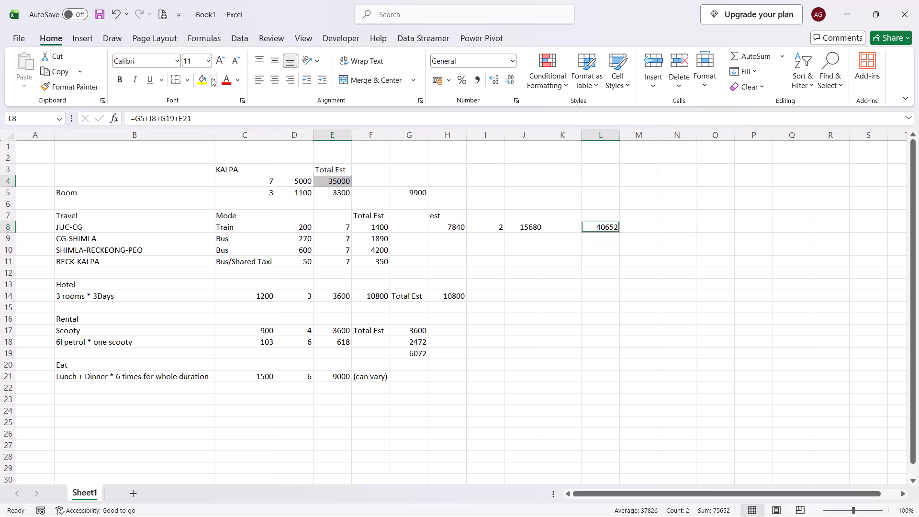
{"action": "left_click", "coordinate": [212, 78]}
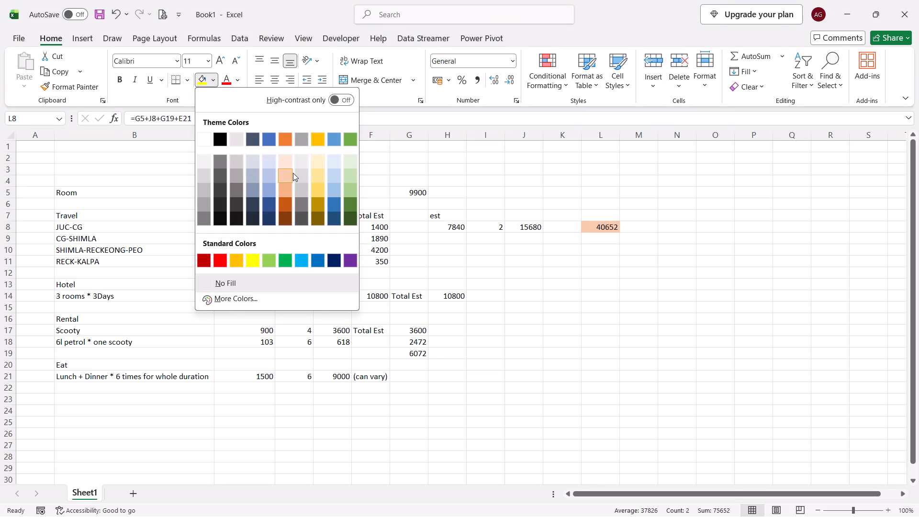
{"action": "left_click", "coordinate": [314, 190]}
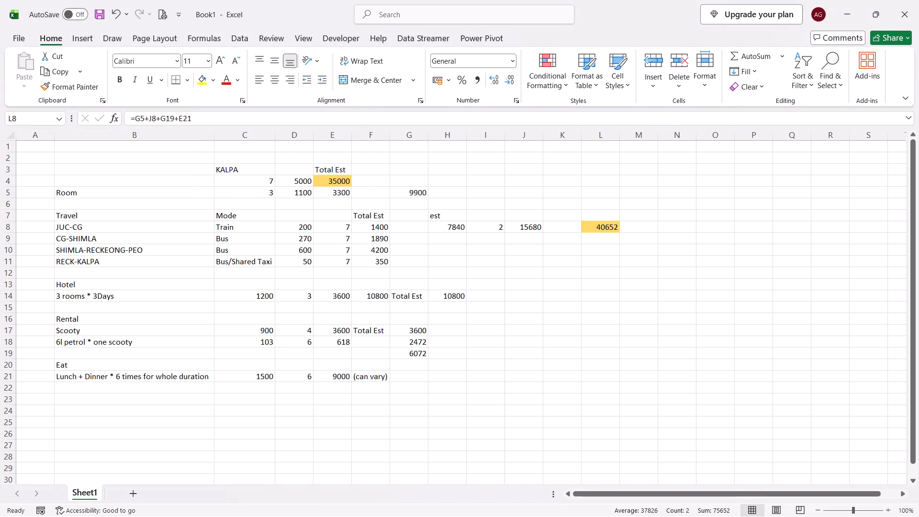
{"action": "left_click", "coordinate": [518, 319]}
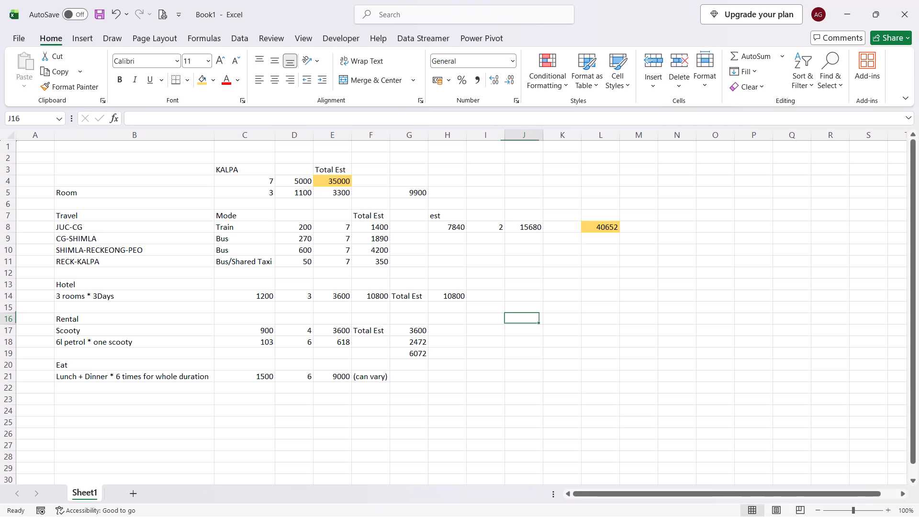
Fill the empty cell N4 with the same light gold as a legend swatch.
{"action": "left_click", "coordinate": [681, 180]}
{"action": "left_click", "coordinate": [200, 84]}
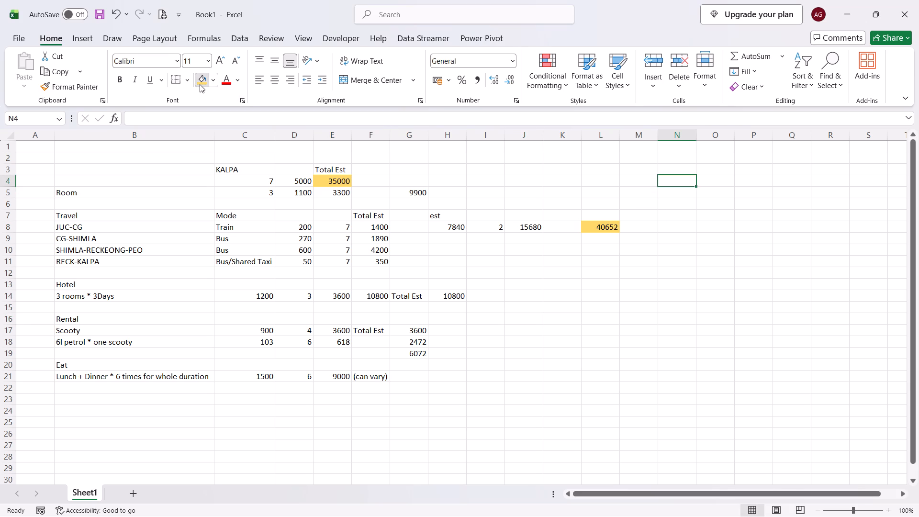
Label the legend swatch "Tot Trip Est" in O4 and fit column O's width to the text.
{"action": "left_click", "coordinate": [713, 180]}
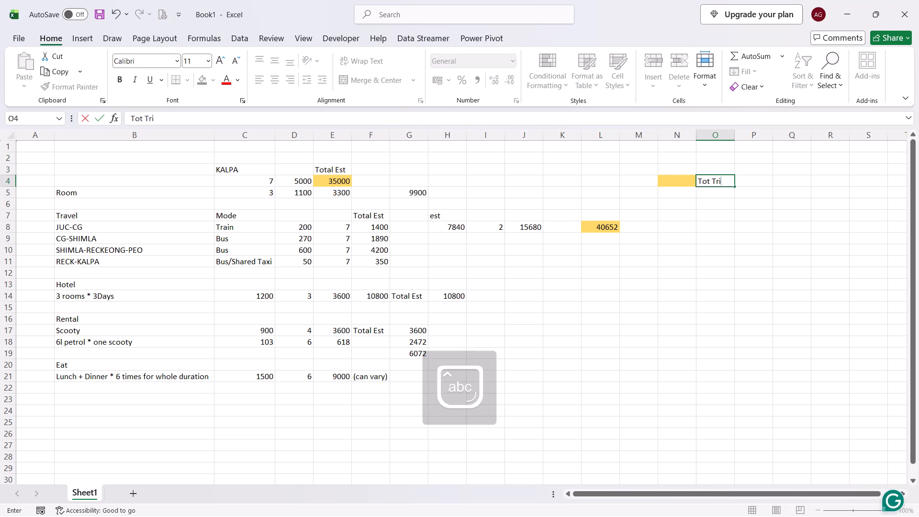
{"action": "key", "text": "Return"}
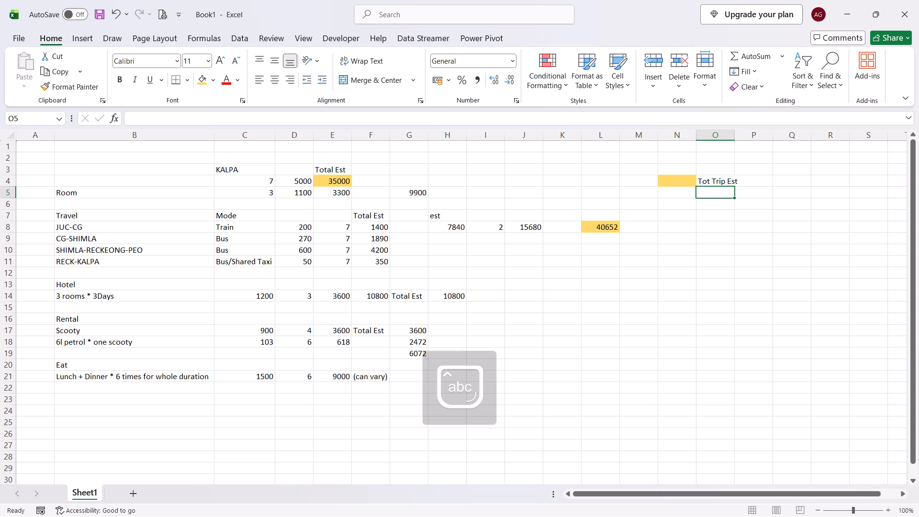
{"action": "double_click", "coordinate": [737, 137]}
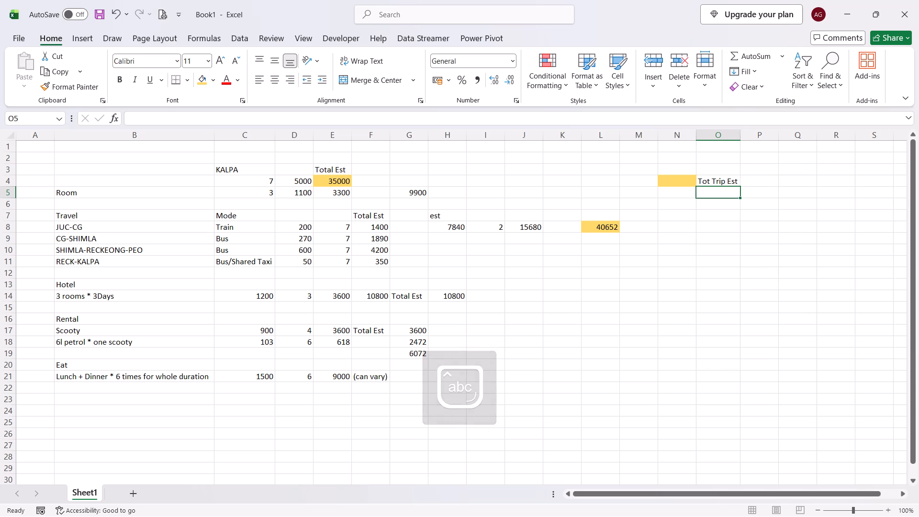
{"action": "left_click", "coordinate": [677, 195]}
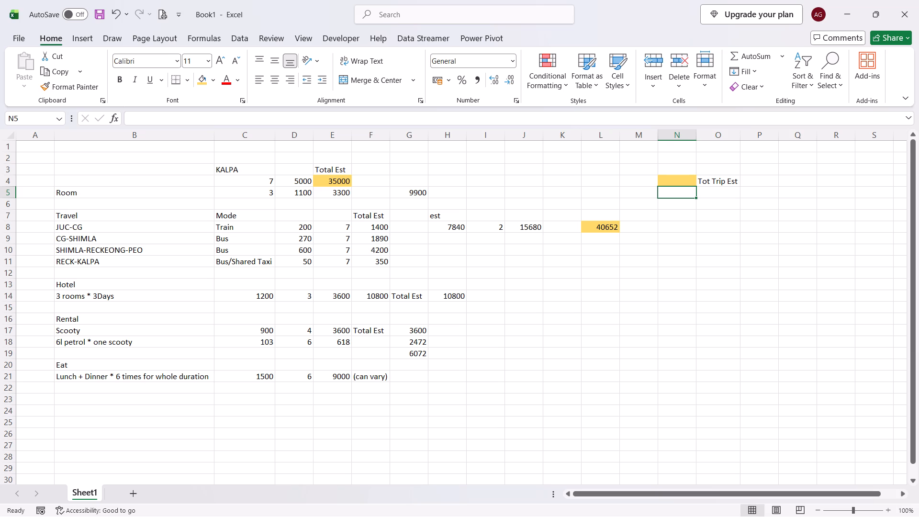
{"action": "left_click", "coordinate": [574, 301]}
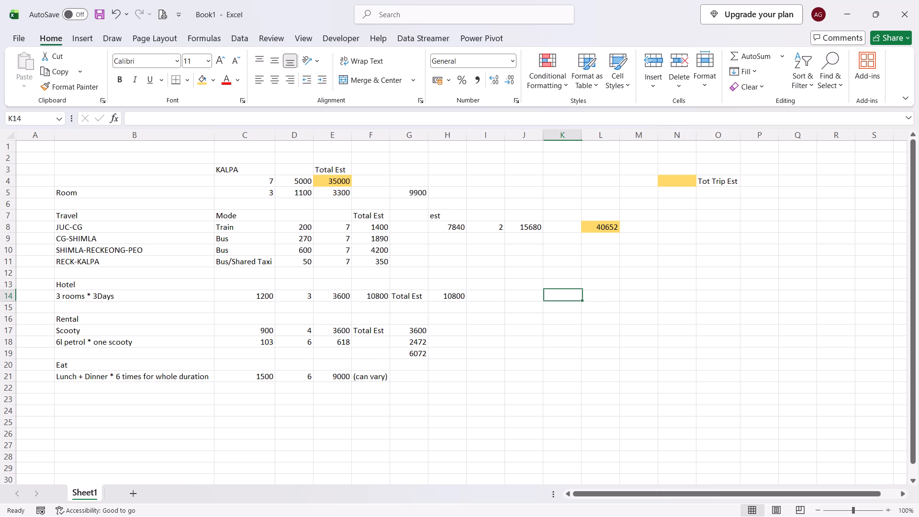
Enter the rounded total 41000 in L9 and the divisor 7 in L10 below the overall trip total.
{"action": "left_click", "coordinate": [605, 237]}
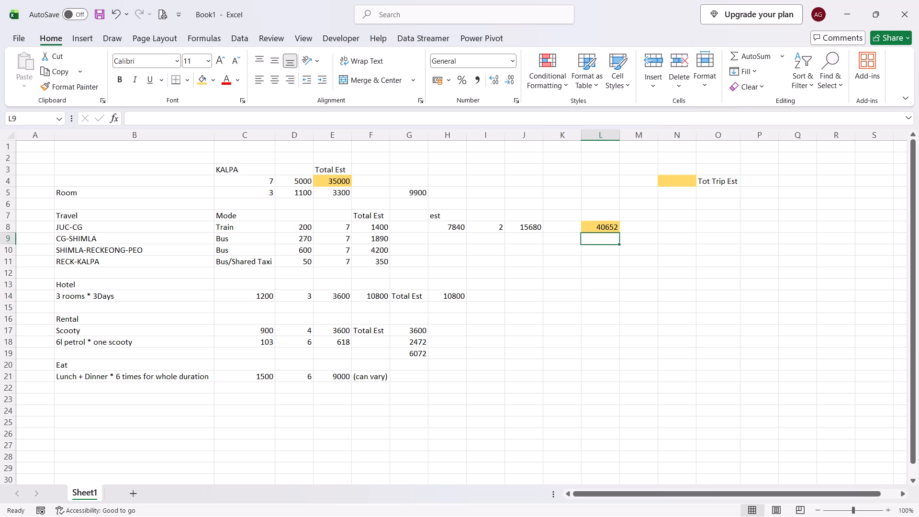
{"action": "key", "text": "equal"}
{"action": "key", "text": "BackSpace"}
{"action": "key", "text": "BackSpace"}
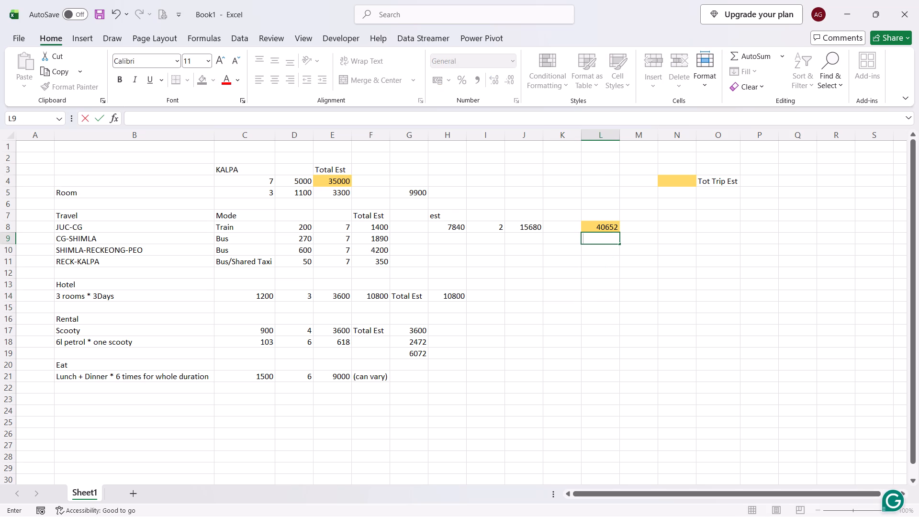
{"action": "key", "text": "BackSpace"}
{"action": "type", "text": "41000"}
{"action": "key", "text": "Return"}
{"action": "key", "text": "7"}
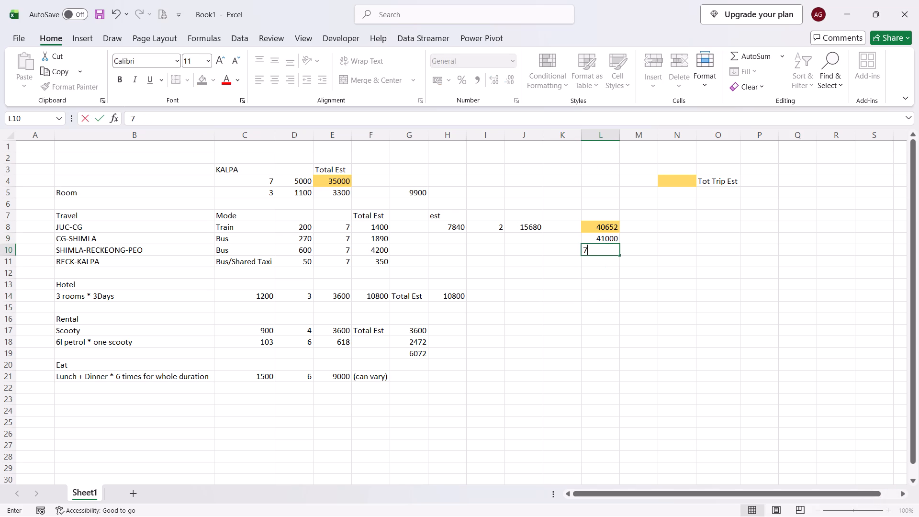
{"action": "key", "text": "Return"}
Calculate the per-person cost in L11 with the formula =L9/L10.
{"action": "key", "text": "equal"}
{"action": "left_click", "coordinate": [596, 237]}
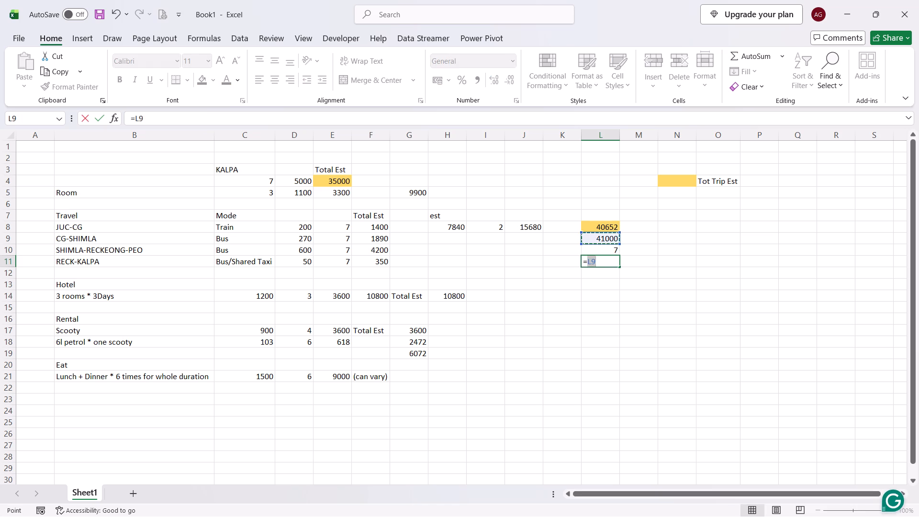
{"action": "key", "text": "slash"}
{"action": "left_click", "coordinate": [594, 248]}
{"action": "key", "text": "Return"}
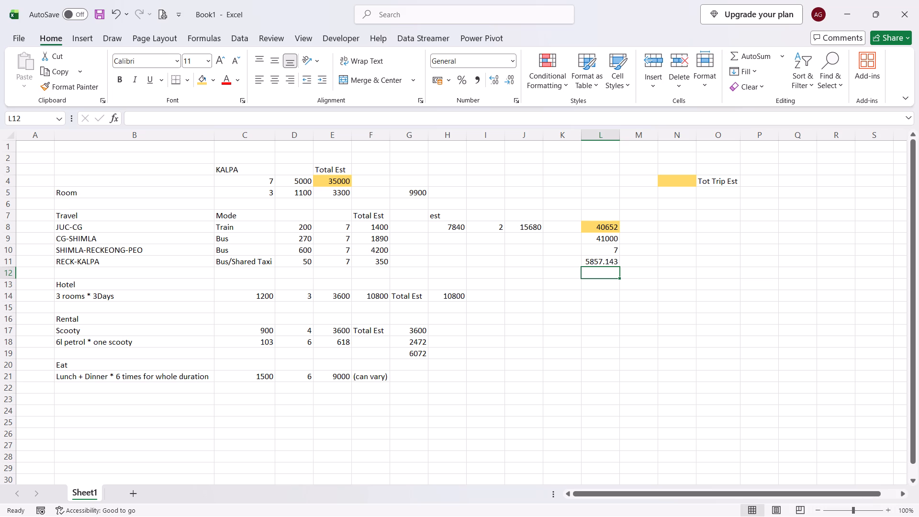
Save the workbook to this PC under the file name KALPA.
{"action": "key", "text": "ctrl+s"}
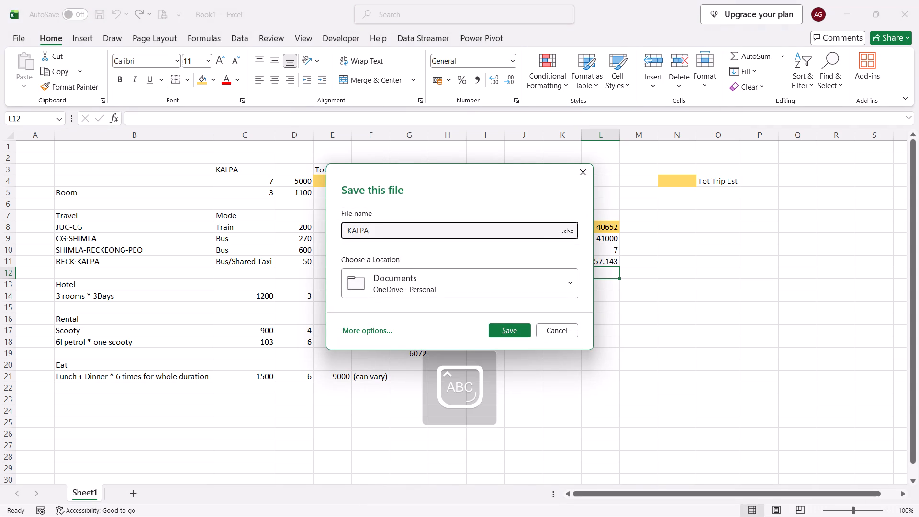
{"action": "left_click", "coordinate": [541, 288]}
{"action": "left_click", "coordinate": [461, 378]}
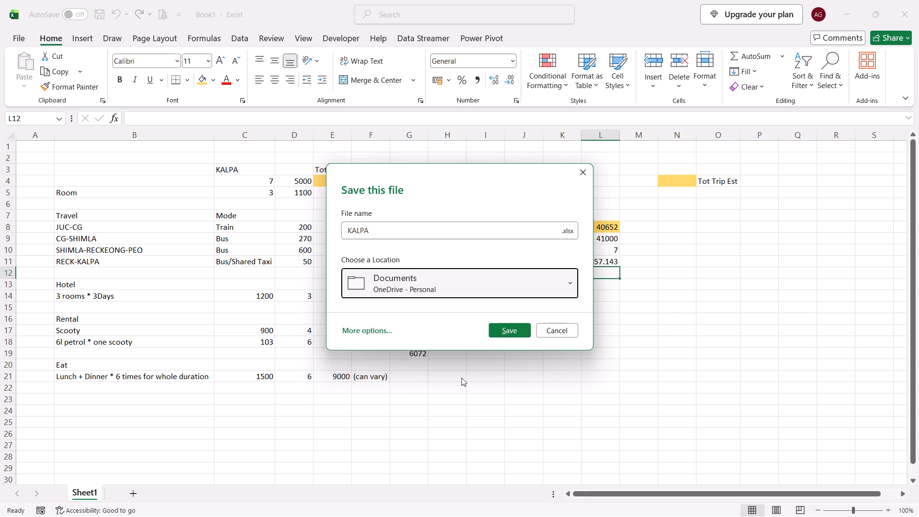
{"action": "left_click", "coordinate": [496, 327]}
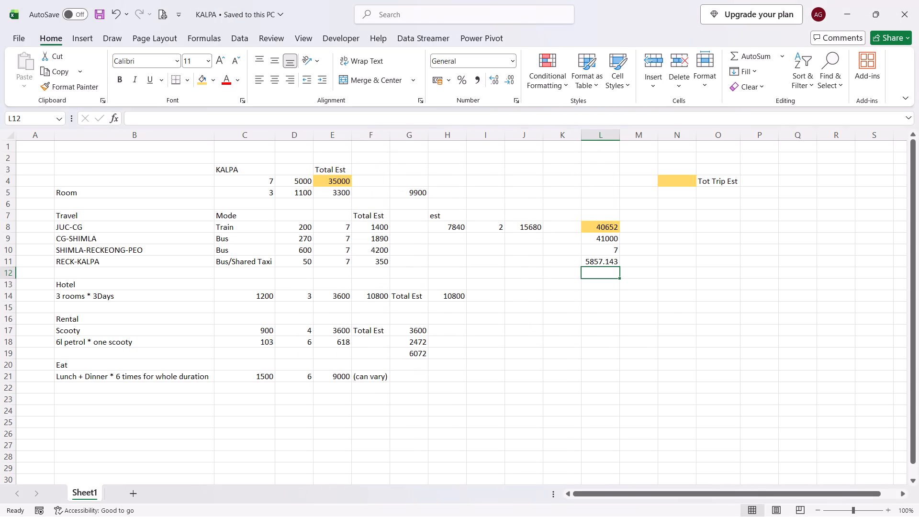